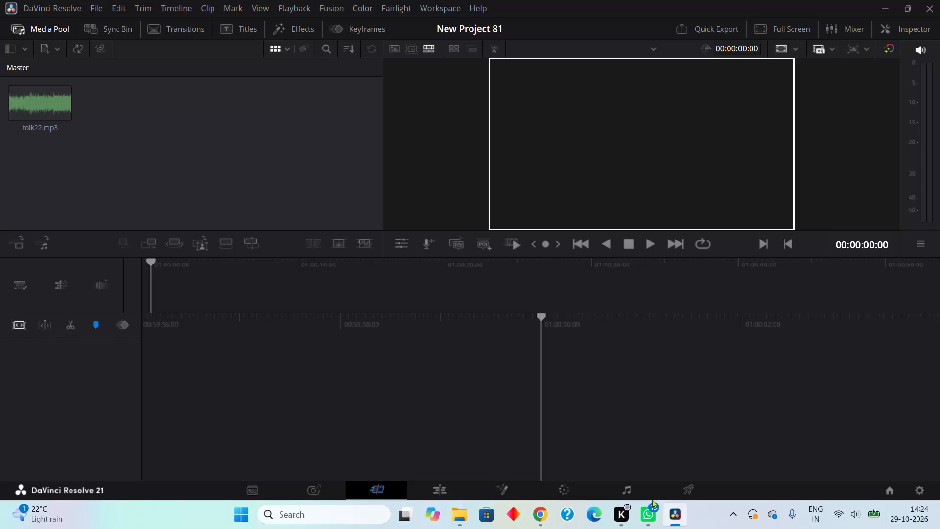
pyautogui.click(100, 9)
pyautogui.click(190, 168)
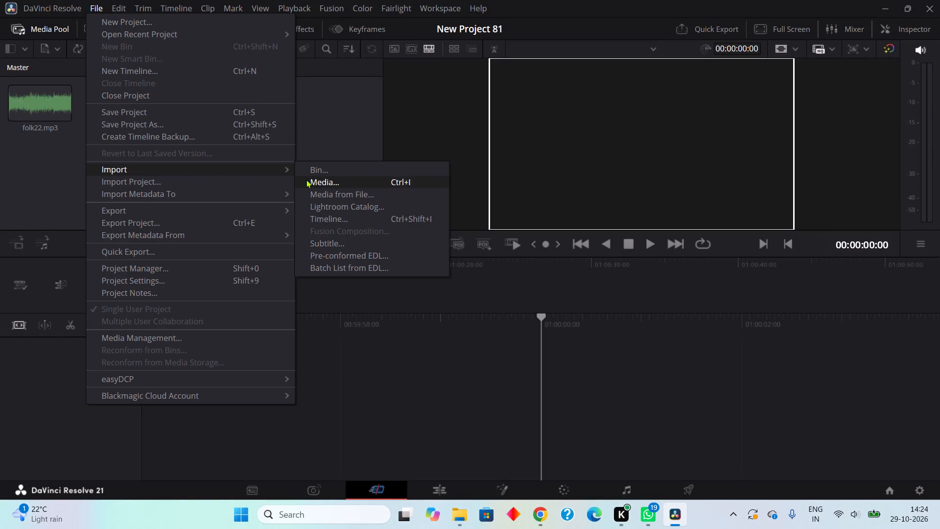
pyautogui.click(311, 179)
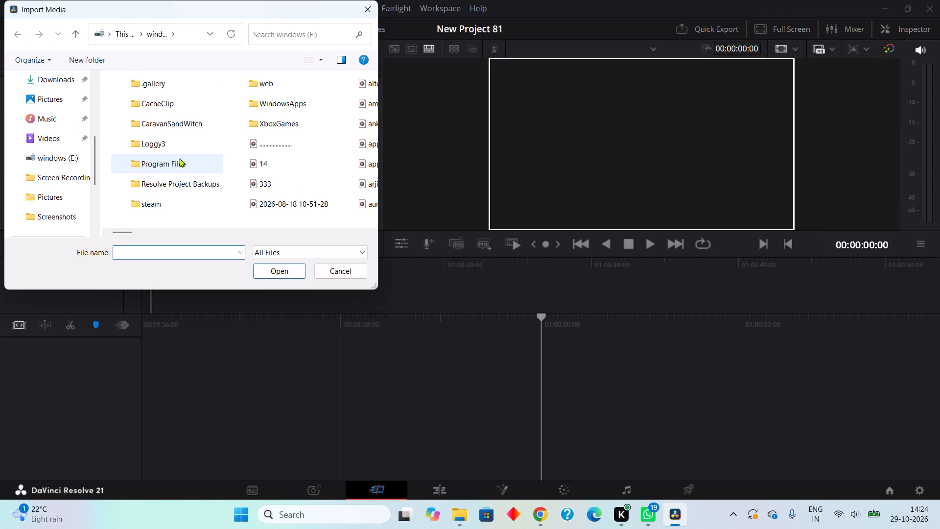
pyautogui.click(301, 202)
pyautogui.click(286, 267)
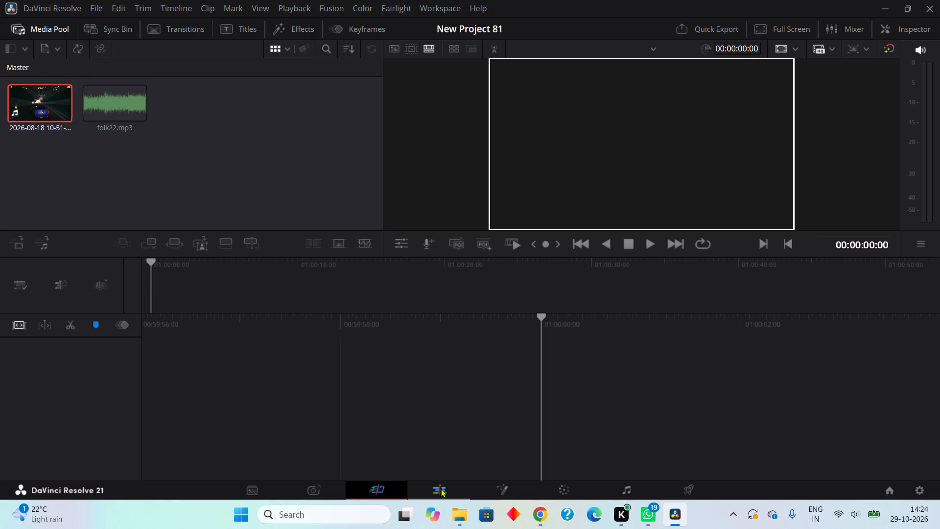
# On the Edit page, place the imported video clip on a new timeline, starting at 01:00:00:00.
pyautogui.click(441, 488)
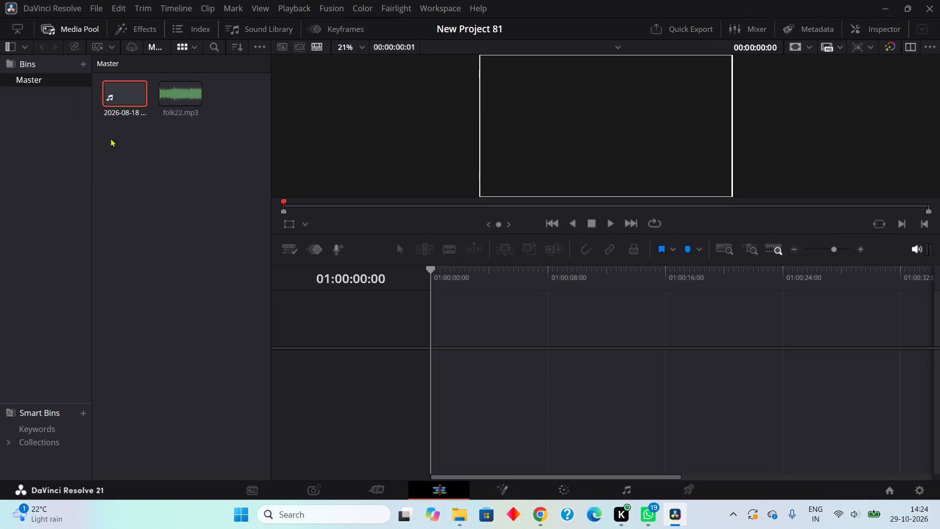
pyautogui.moveTo(116, 94); pyautogui.dragTo(459, 318)
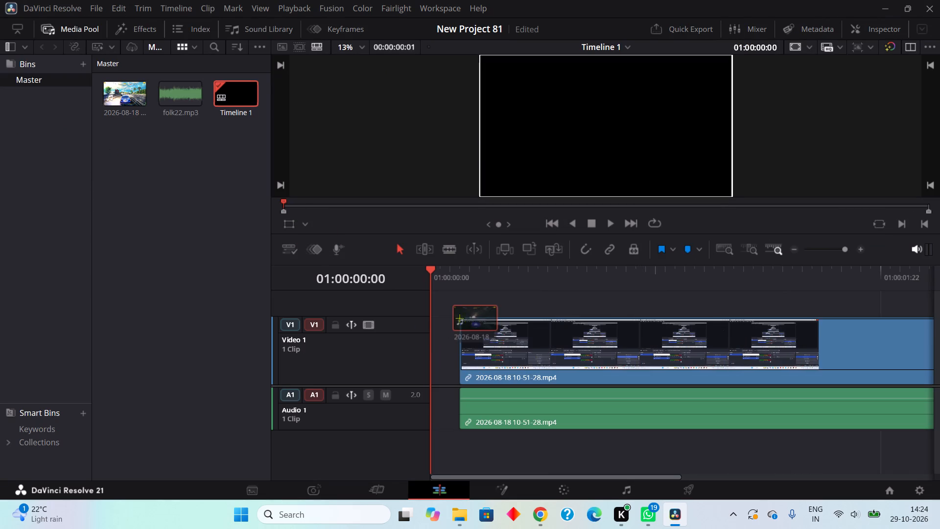
pyautogui.moveTo(459, 318); pyautogui.dragTo(432, 323)
# Cut the video clip's original sound from track Audio 1, keeping its picture on Video 1.
pyautogui.rightClick(494, 405)
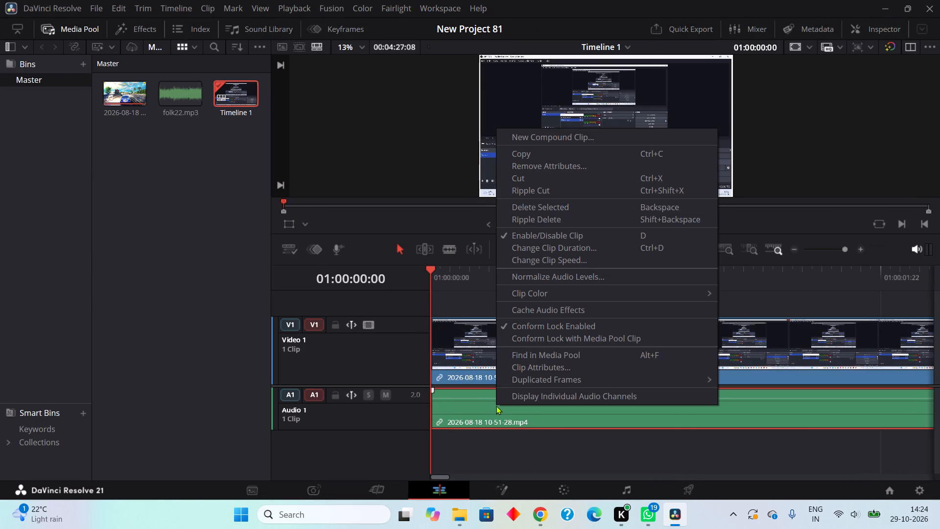
pyautogui.click(519, 179)
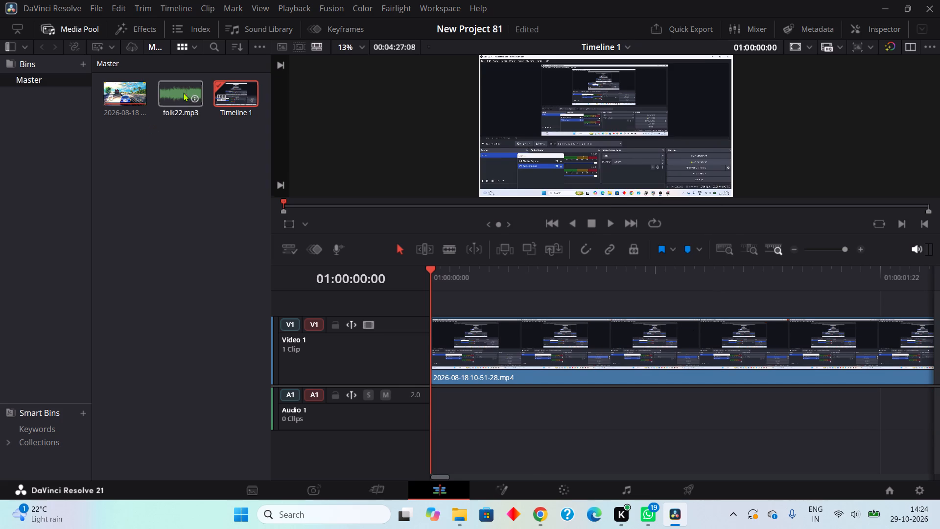
# Add folk22.mp3 to track Audio 1 at the start of the timeline, 01:00:00:00.
pyautogui.moveTo(183, 93); pyautogui.dragTo(414, 392)
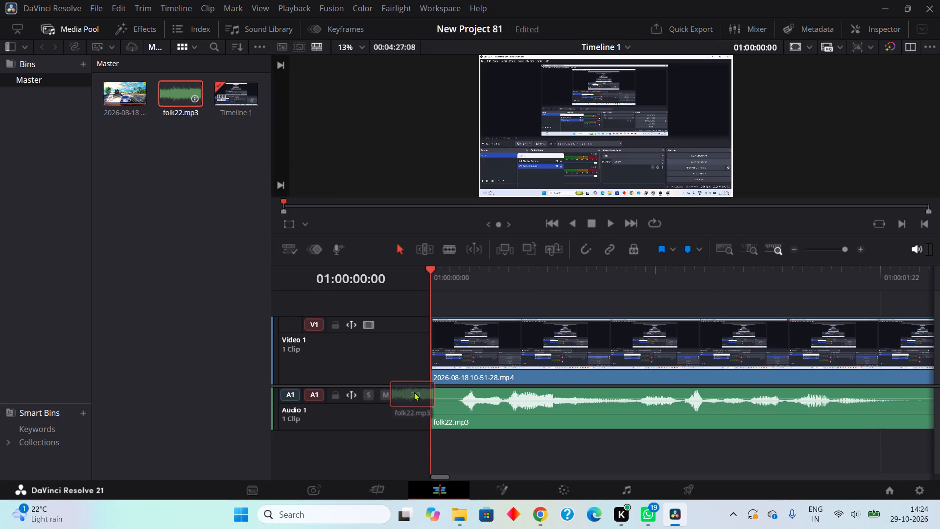
# Preview the opening of the timeline by playing it from 01:00:00:00.
pyautogui.click(794, 249)
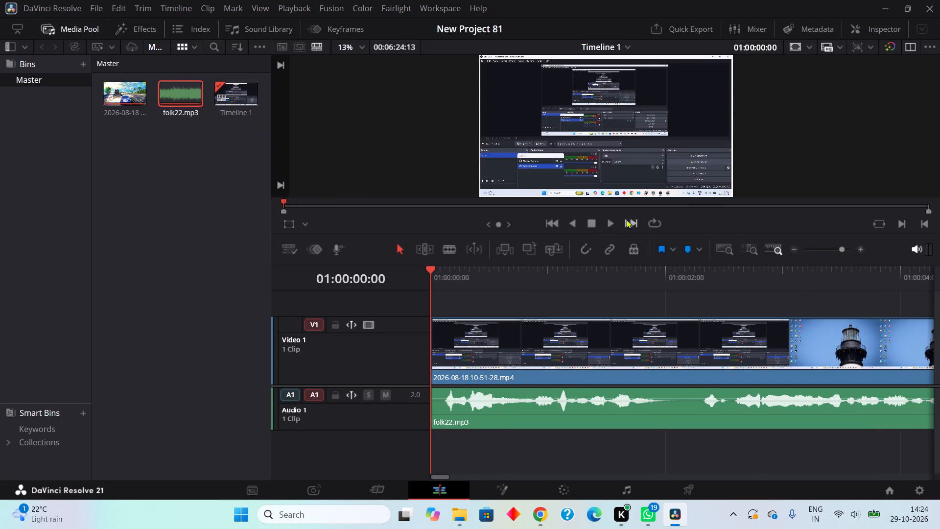
pyautogui.click(606, 224)
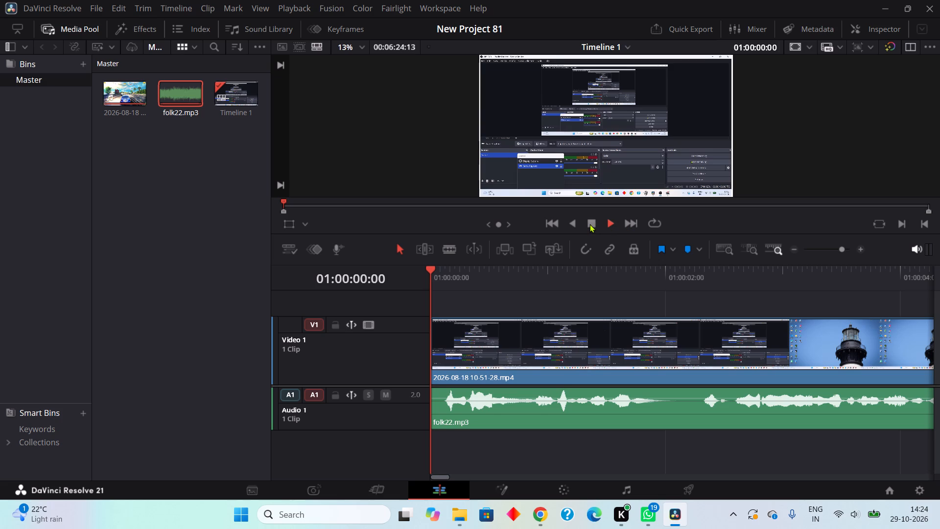
pyautogui.click(589, 223)
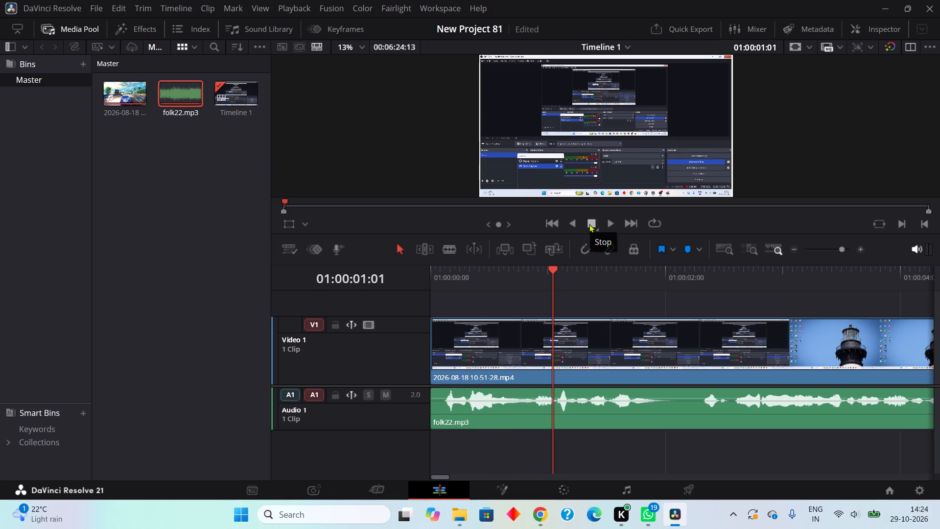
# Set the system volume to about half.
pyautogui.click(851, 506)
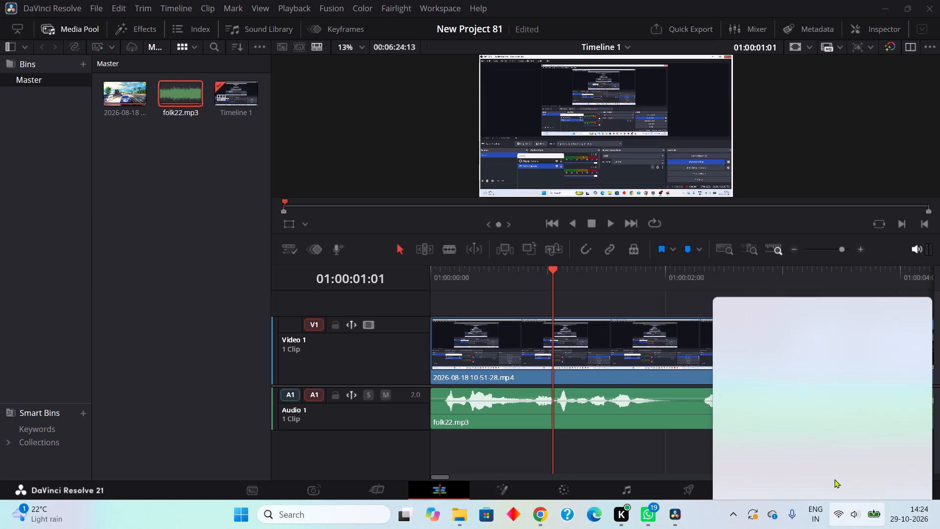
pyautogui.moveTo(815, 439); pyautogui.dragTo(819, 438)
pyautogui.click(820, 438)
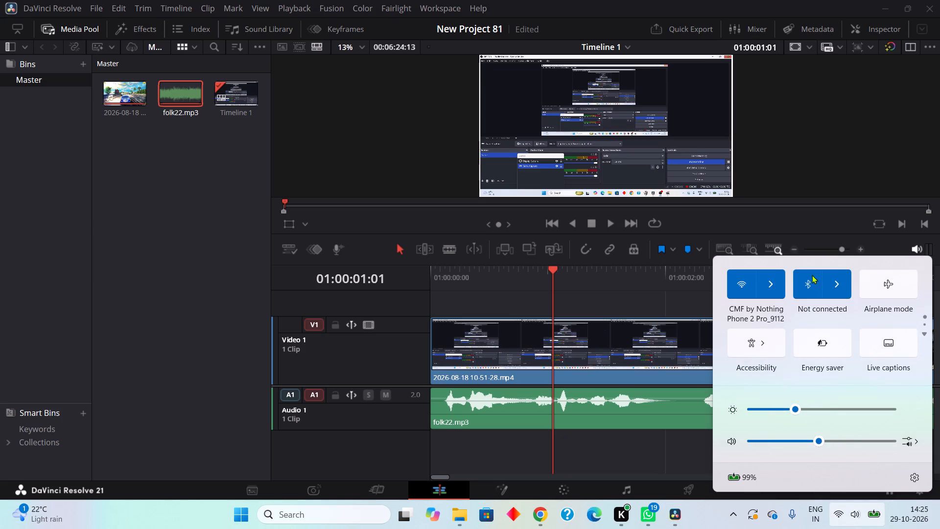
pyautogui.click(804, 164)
# Split folk22.mp3 on Audio 1 at about 01:00:00:03 and ripple cut the short silent piece before it.
pyautogui.click(449, 247)
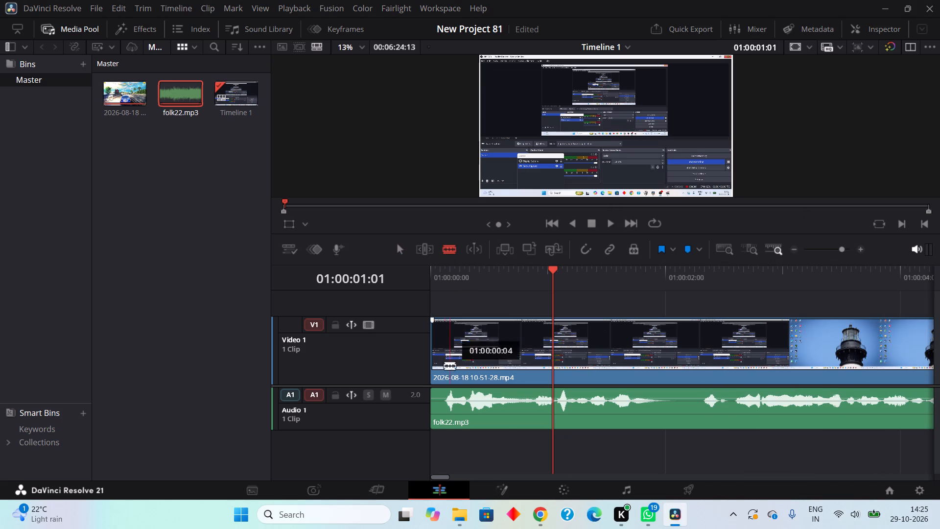
pyautogui.click(446, 417)
pyautogui.rightClick(435, 405)
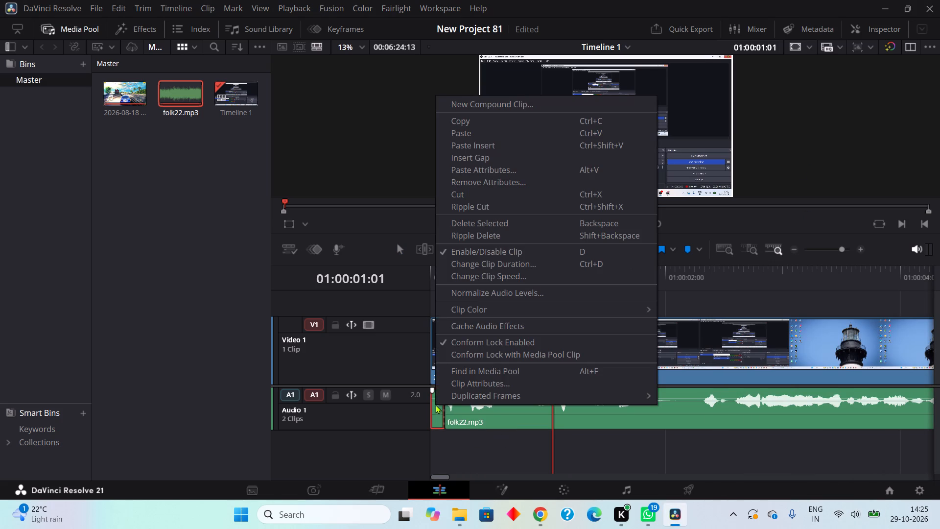
pyautogui.click(476, 206)
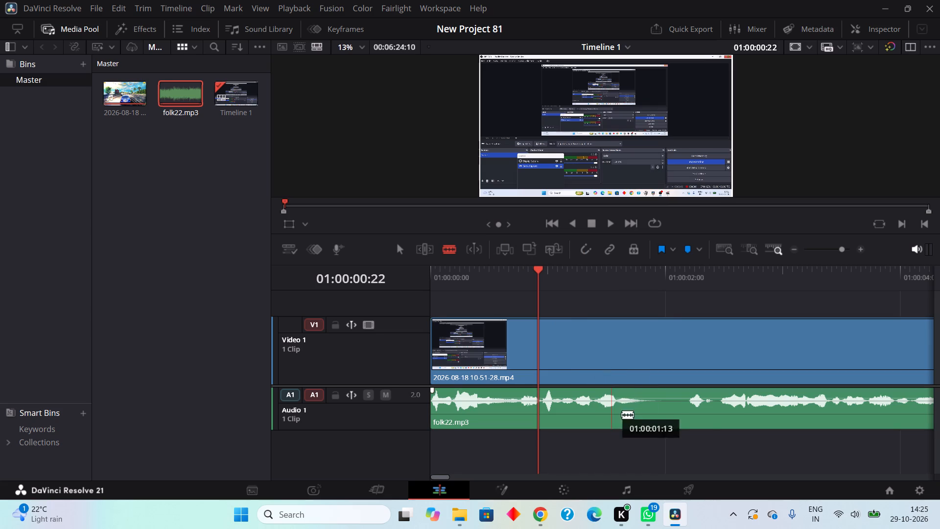
# Split folk22.mp3 at about 01:00:01:20 and 01:00:02:05 and ripple cut the quiet piece between the splits.
pyautogui.click(650, 413)
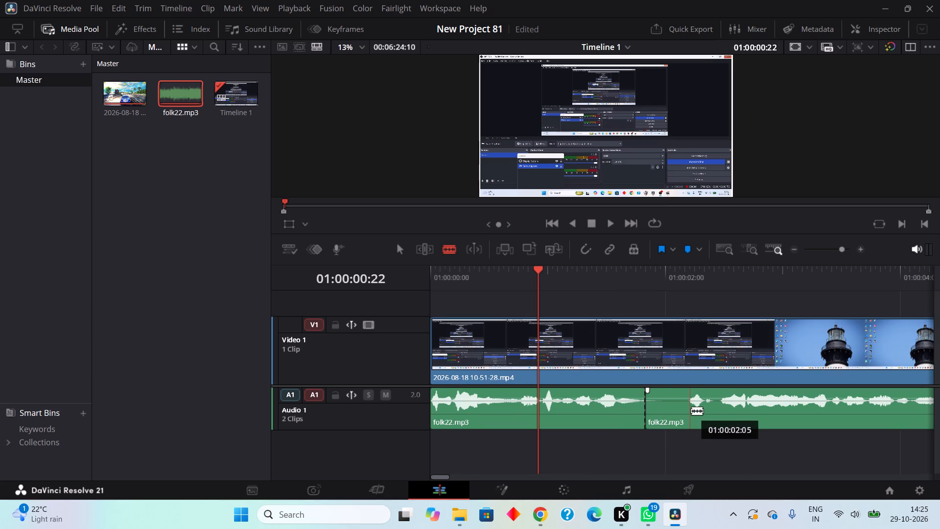
pyautogui.click(691, 410)
pyautogui.rightClick(666, 413)
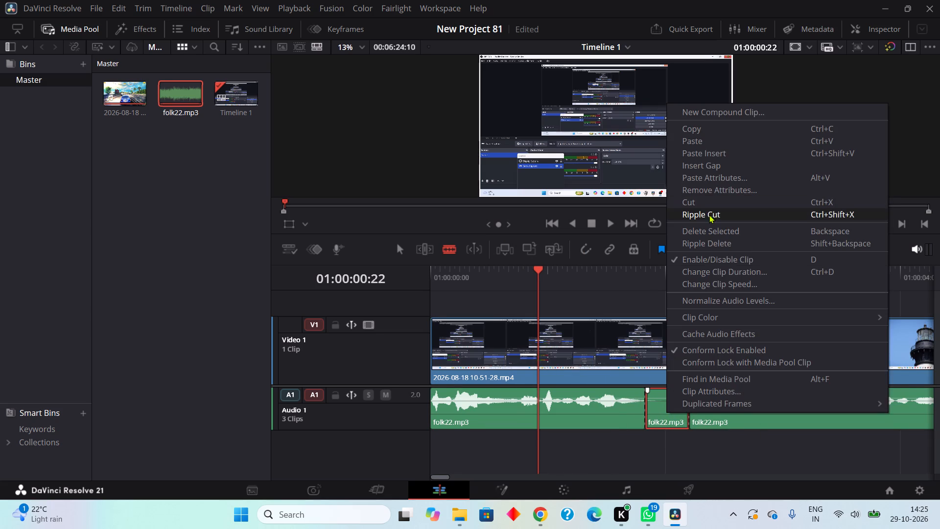
pyautogui.click(709, 215)
# Play the edited timeline from its start at 01:00:00:00 to check the cuts.
pyautogui.moveTo(539, 265); pyautogui.dragTo(473, 270)
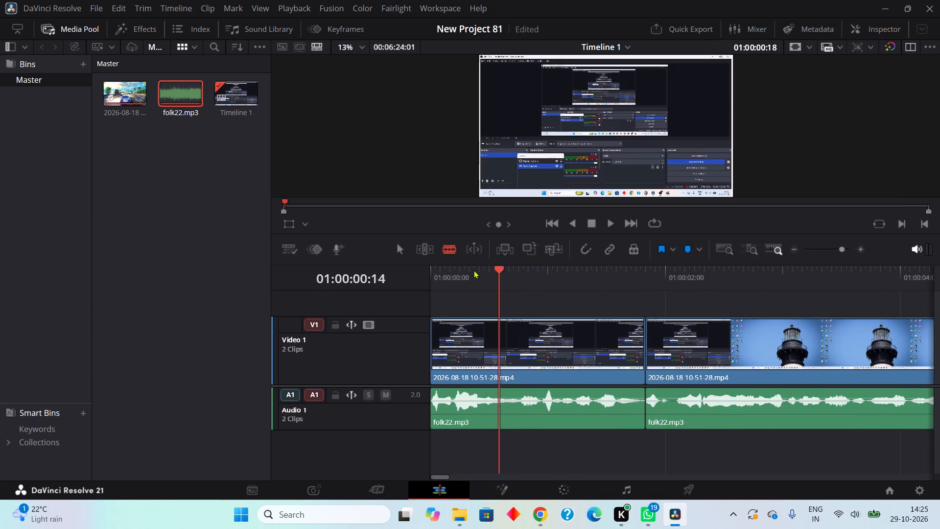
pyautogui.moveTo(473, 270); pyautogui.dragTo(411, 270)
pyautogui.click(610, 220)
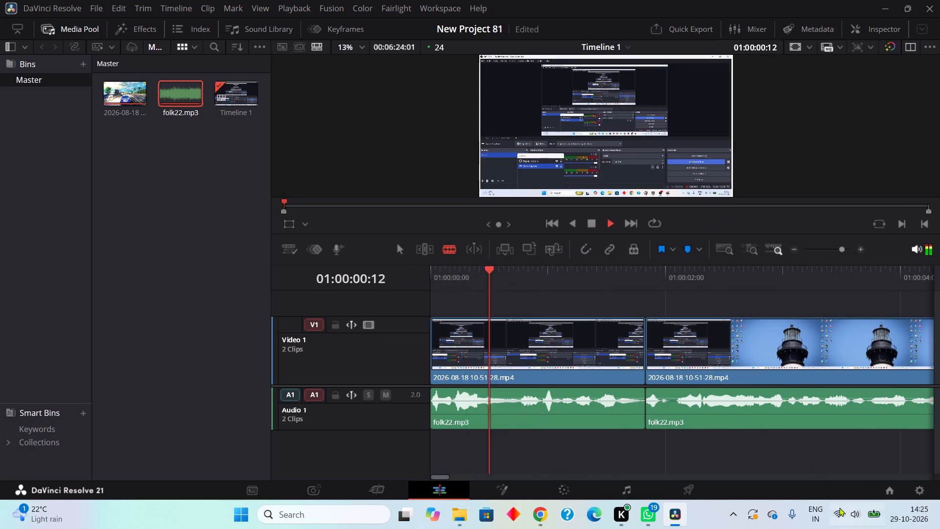
# Lower the system volume to a little over a quarter.
pyautogui.click(853, 515)
pyautogui.moveTo(807, 442); pyautogui.dragTo(790, 437)
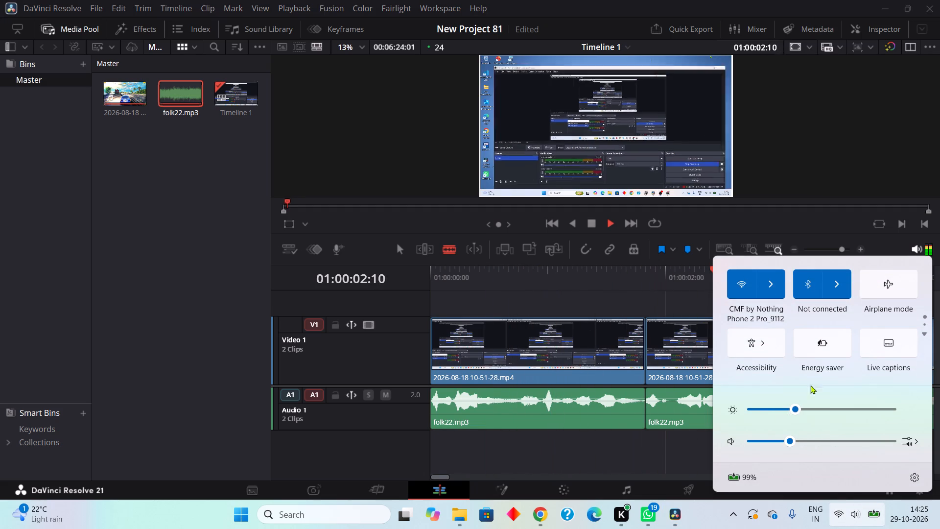
pyautogui.doubleClick(830, 176)
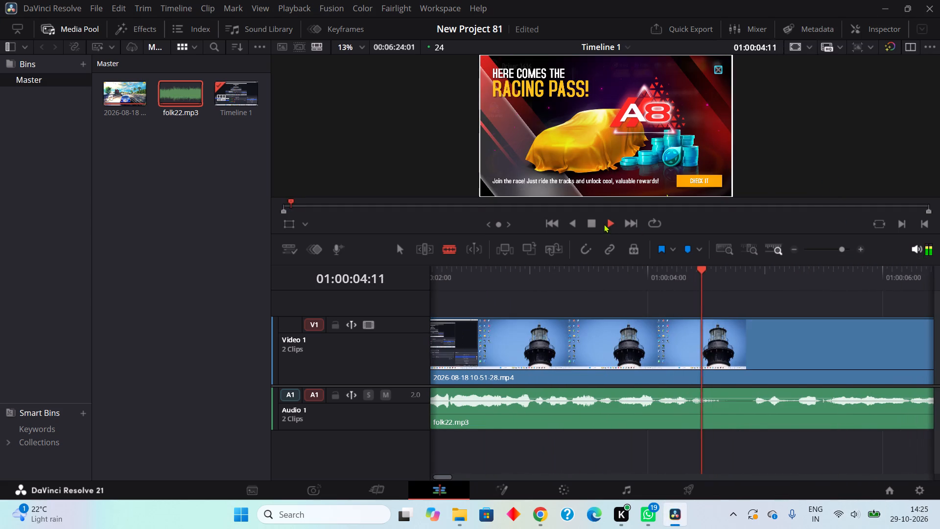
# Stop playback, split folk22.mp3 at about 01:00:04:15 and 01:00:04:22, and ripple cut the quiet piece between.
pyautogui.click(589, 221)
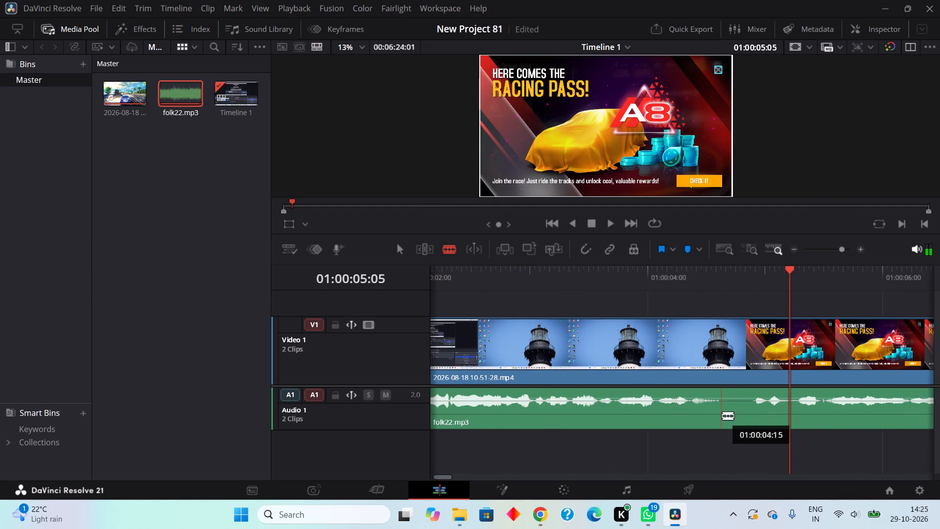
pyautogui.click(722, 415)
pyautogui.click(755, 413)
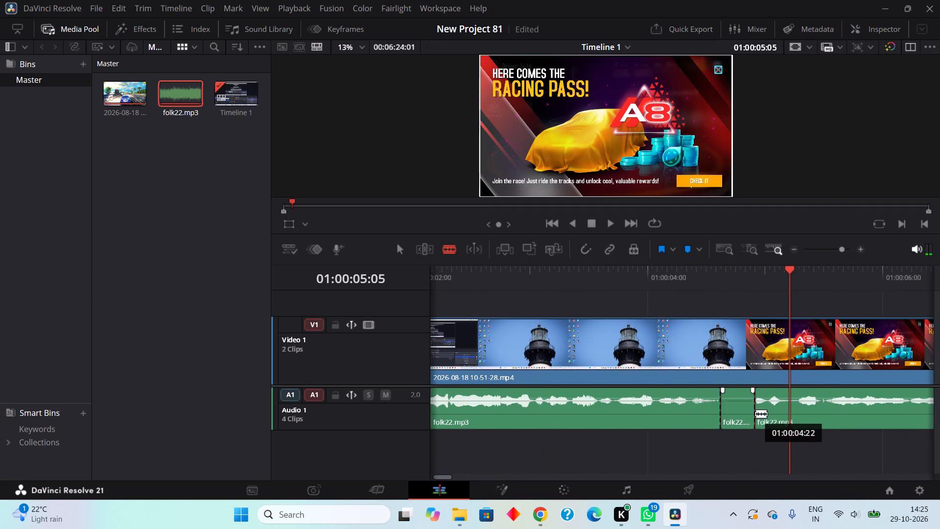
pyautogui.rightClick(748, 413)
pyautogui.click(757, 216)
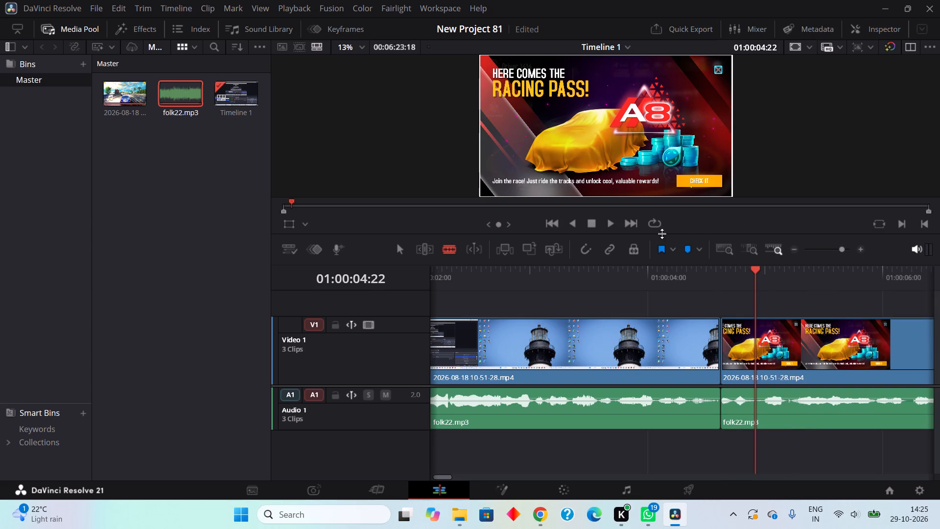
# Play on to the next pause in folk22.mp3, and ripple cut the quiet piece from about 01:00:07:05 to 01:00:07:14.
pyautogui.click(611, 225)
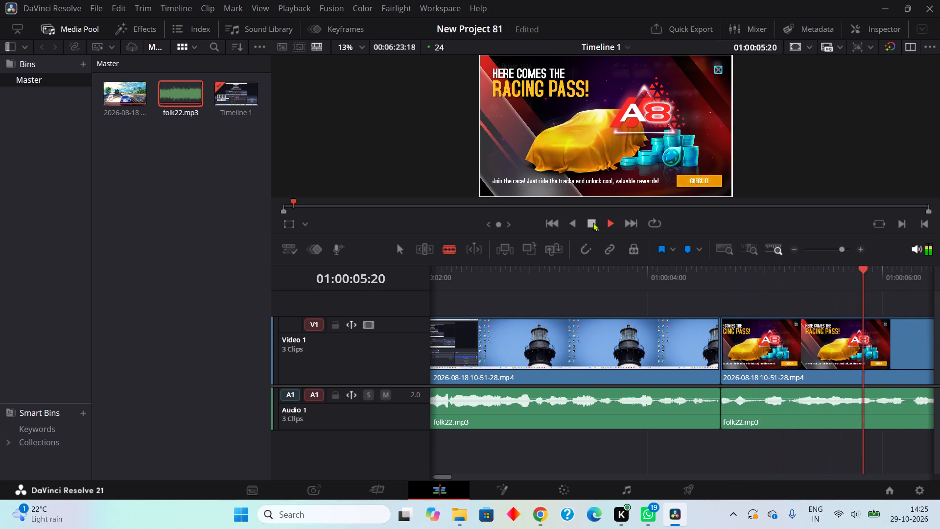
pyautogui.click(593, 222)
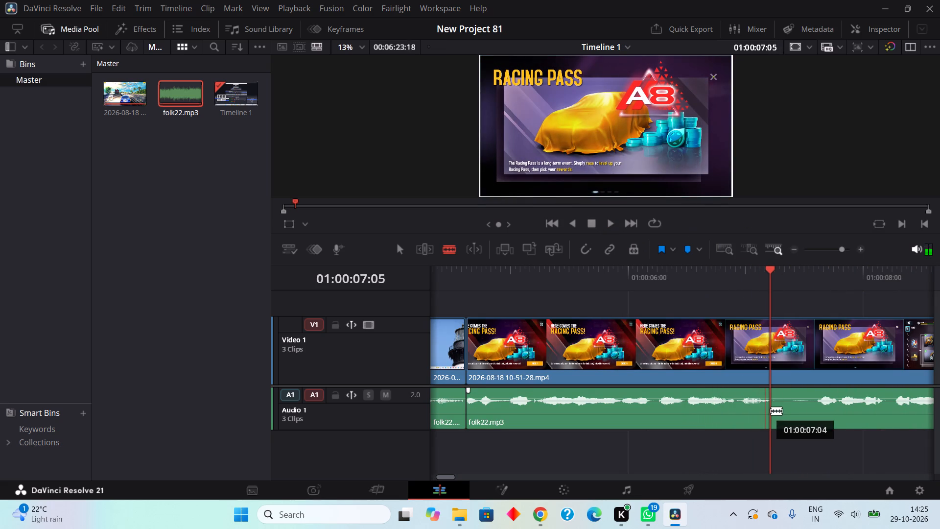
pyautogui.click(773, 411)
pyautogui.click(817, 411)
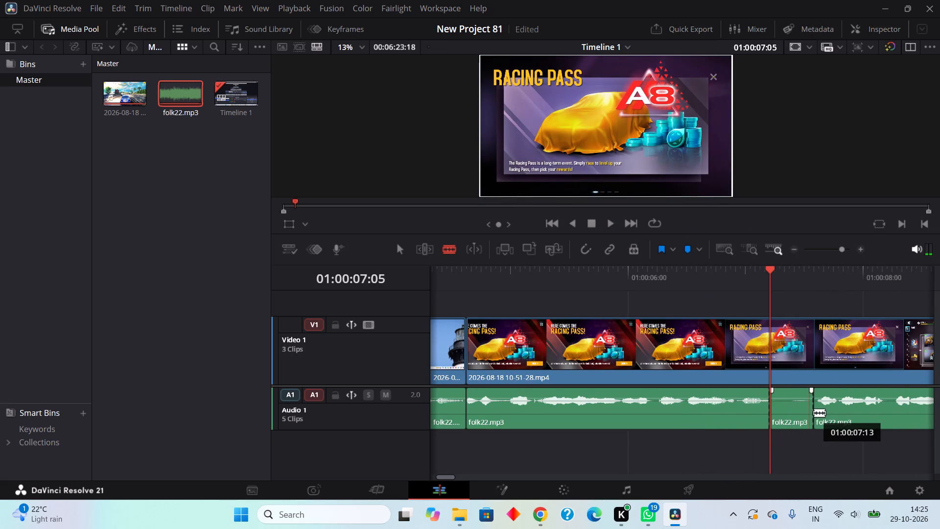
pyautogui.rightClick(814, 412)
pyautogui.rightClick(798, 413)
pyautogui.rightClick(795, 408)
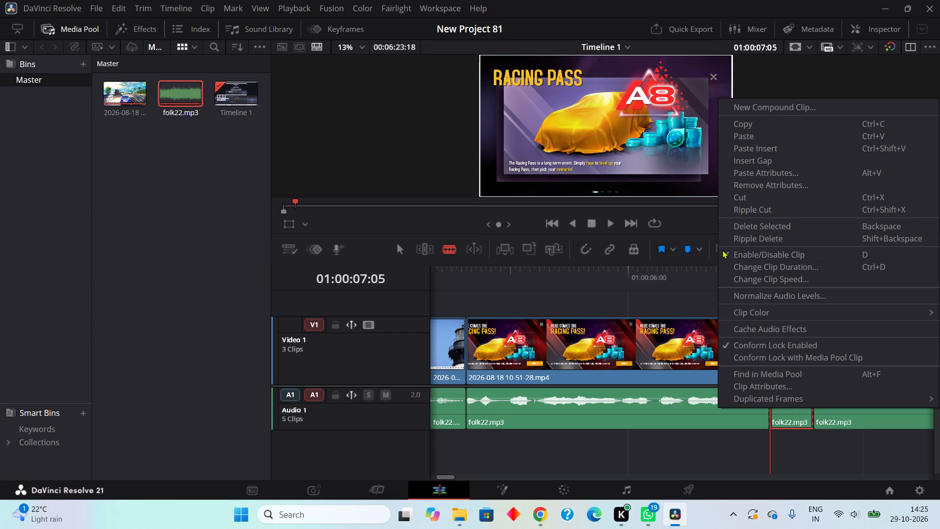
pyautogui.click(730, 208)
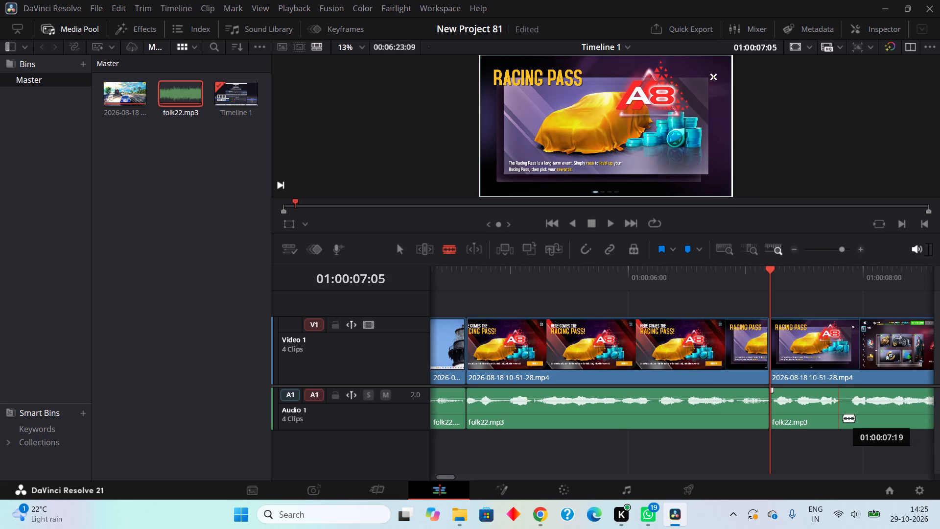
# Split folk22.mp3 at about 01:00:07:19 and 01:00:07:22 and ripple cut the short quiet piece between the splits.
pyautogui.click(843, 418)
pyautogui.click(854, 415)
pyautogui.rightClick(850, 413)
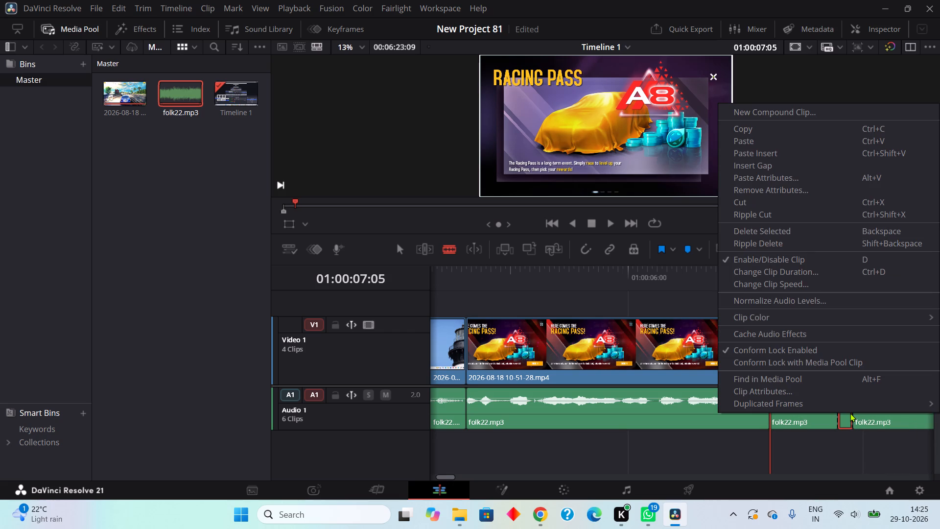
pyautogui.click(751, 213)
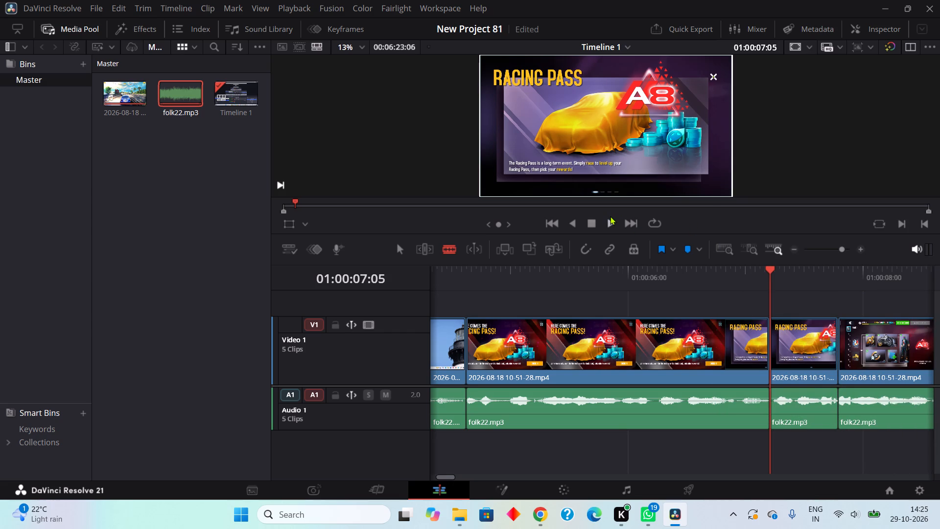
# Play on to 01:00:11:11, then split folk22.mp3 at about 01:00:11:14 and 01:00:11:21 and ripple cut the quiet piece between.
pyautogui.doubleClick(610, 216)
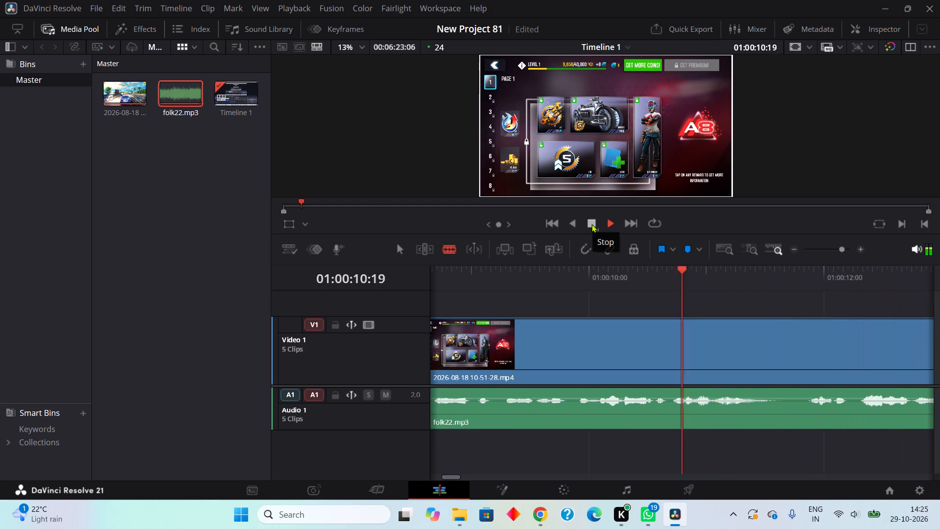
pyautogui.click(591, 224)
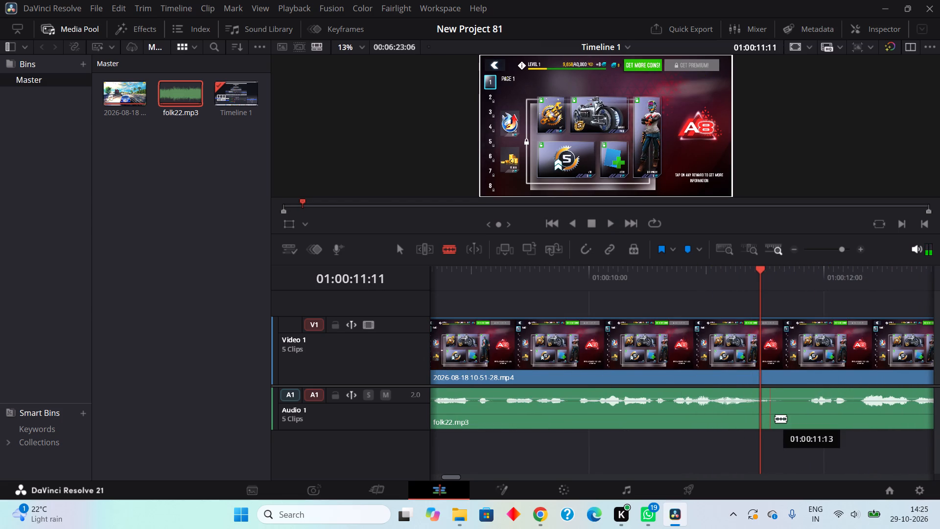
pyautogui.click(775, 418)
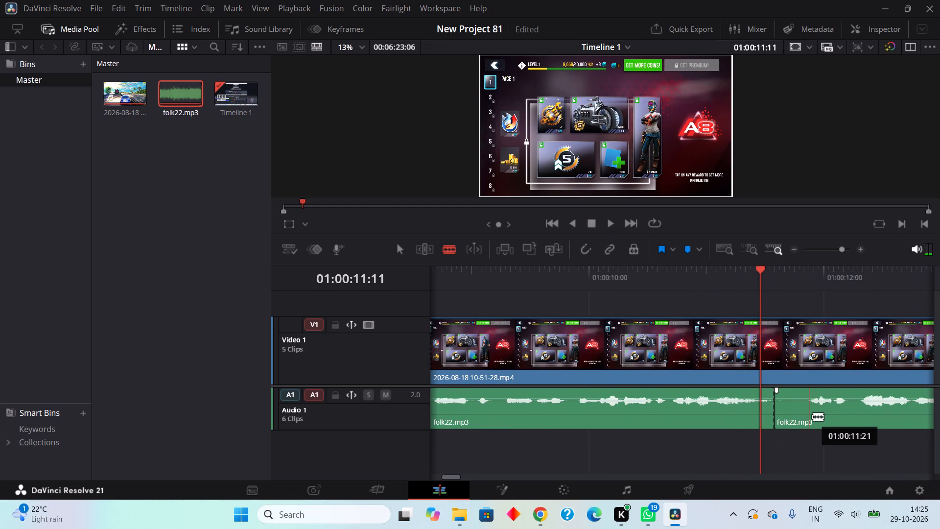
pyautogui.click(812, 416)
pyautogui.rightClick(785, 411)
pyautogui.click(761, 213)
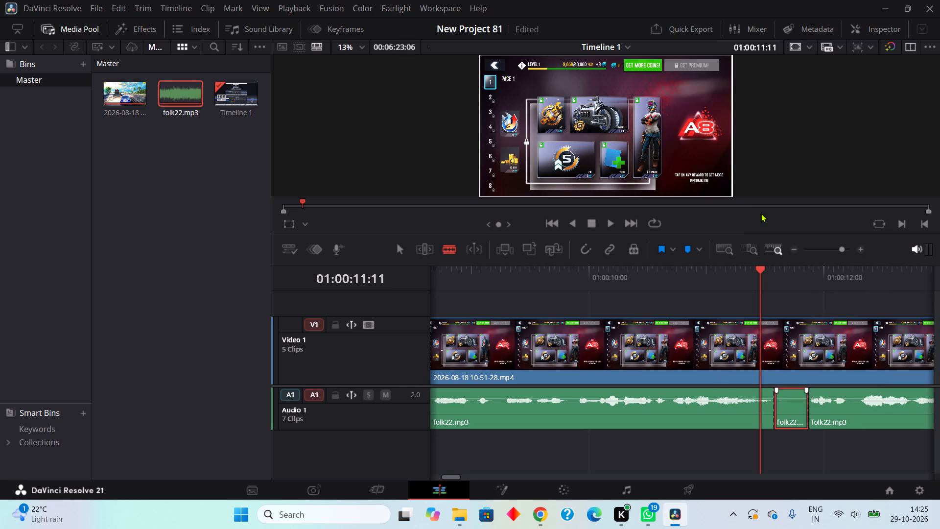
# Split folk22.mp3 at about 01:00:11:22 and 01:00:12:00 and ripple cut the short piece between the splits.
pyautogui.click(818, 410)
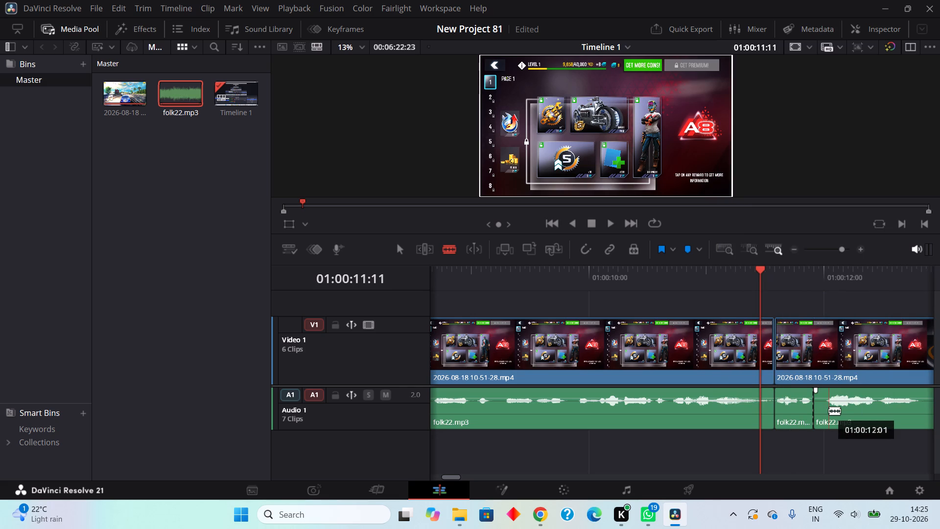
pyautogui.click(828, 410)
pyautogui.rightClick(820, 415)
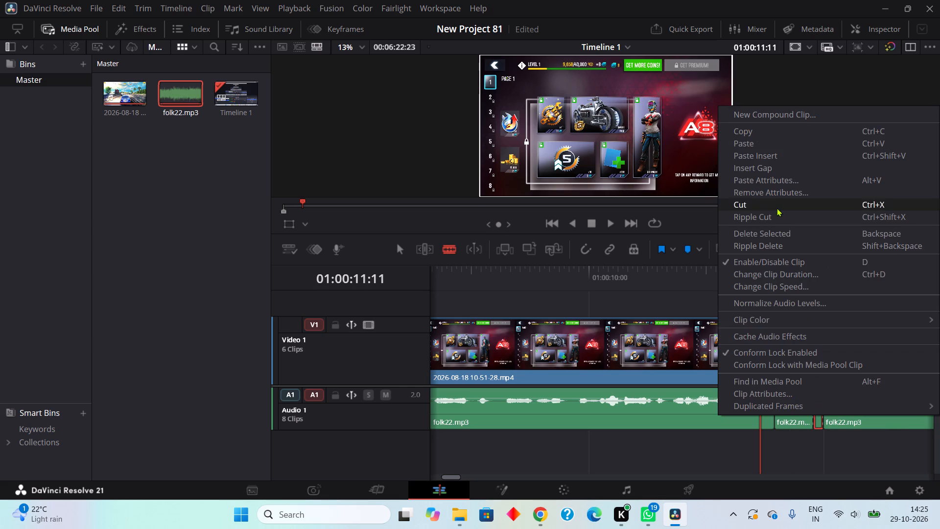
pyautogui.click(771, 216)
# Play on to 01:00:13:13, then ripple cut the quiet part of folk22.mp3 from about 01:00:12:18 to 01:00:13:03.
pyautogui.click(611, 225)
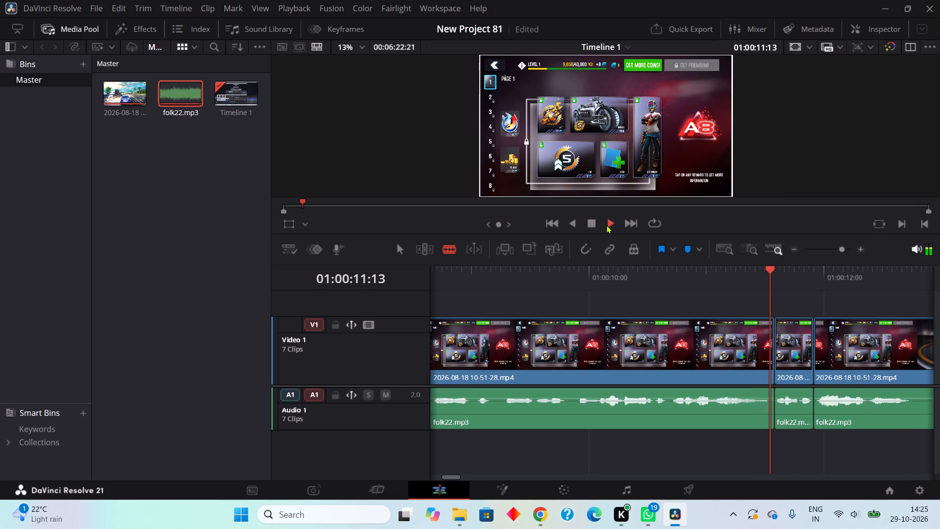
pyautogui.doubleClick(590, 222)
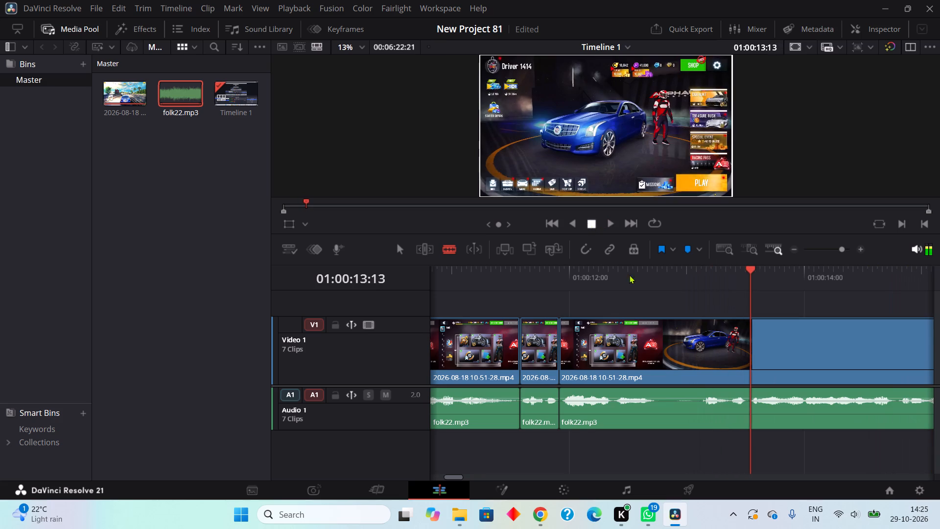
pyautogui.click(659, 417)
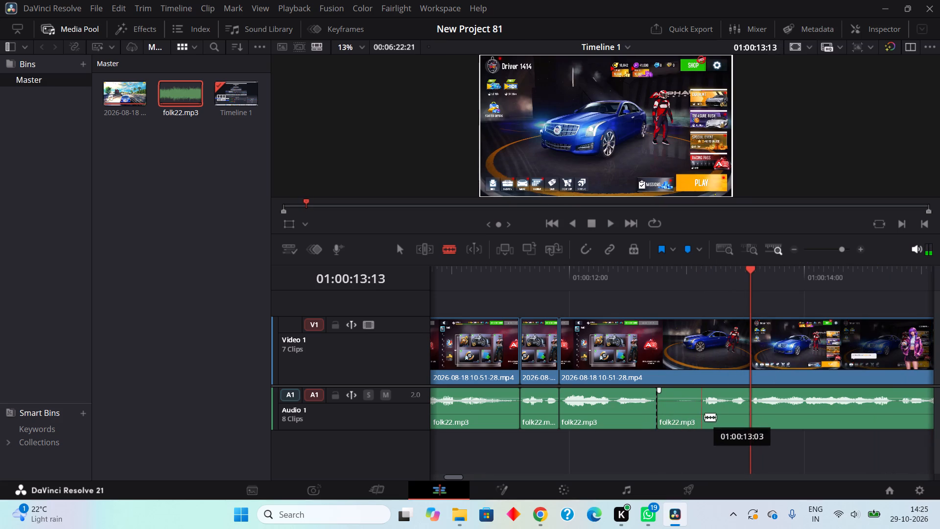
pyautogui.doubleClick(705, 417)
pyautogui.rightClick(685, 419)
pyautogui.click(729, 214)
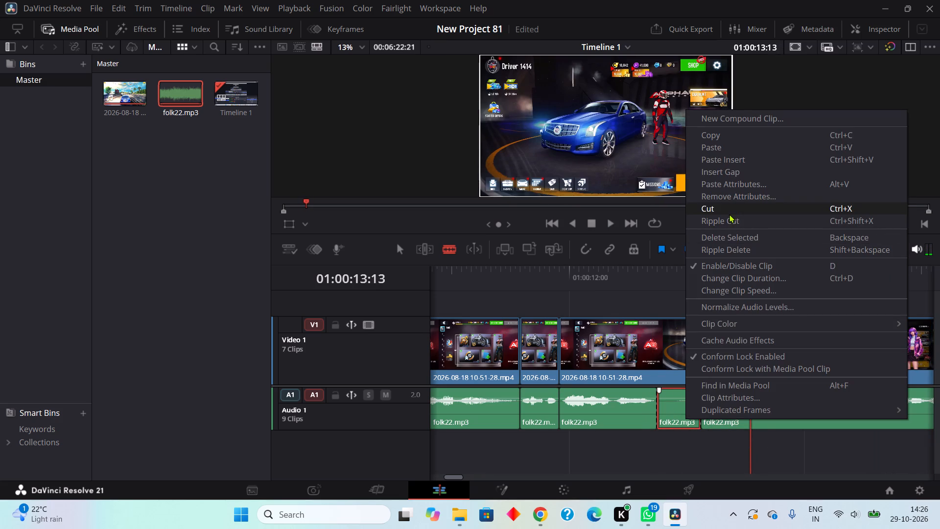
pyautogui.click(729, 216)
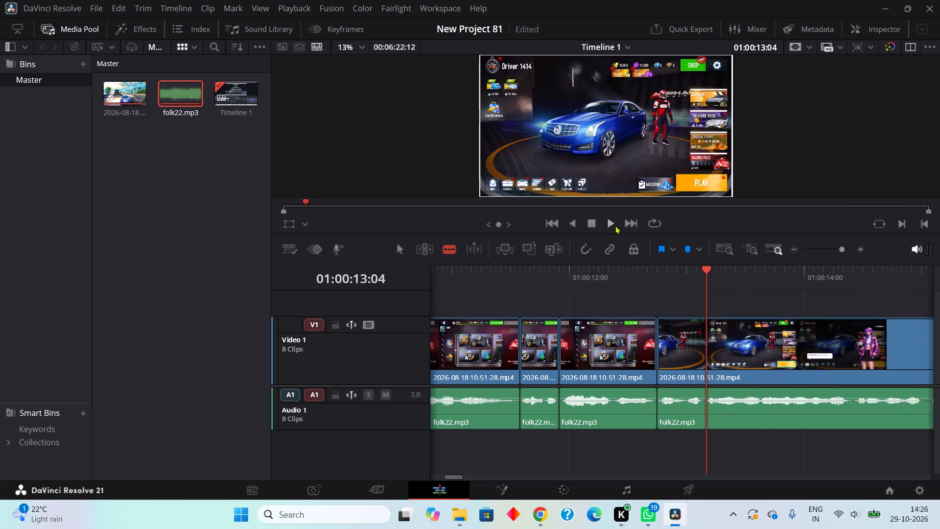
# Play on to 01:00:17:20, then ripple cut the quiet part of folk22.mp3 from about 01:00:16:07 to 01:00:16:13.
pyautogui.click(611, 221)
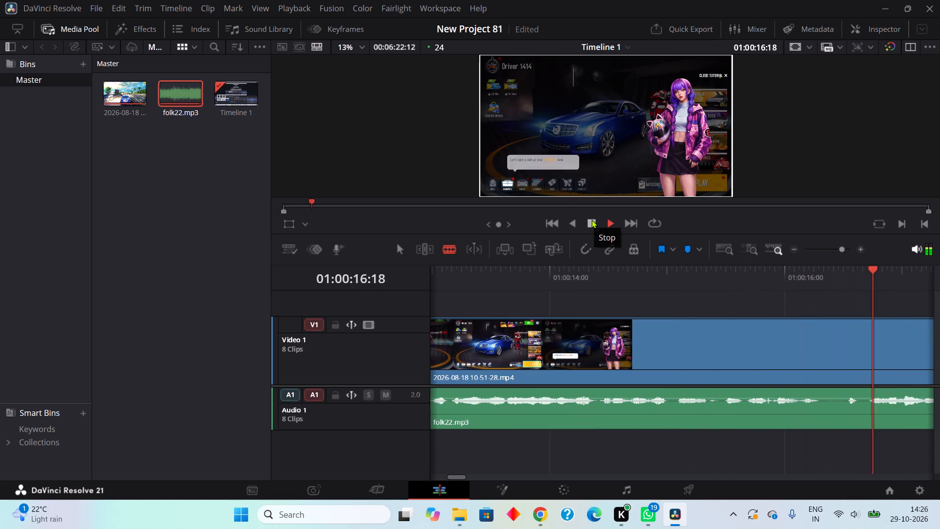
pyautogui.click(591, 219)
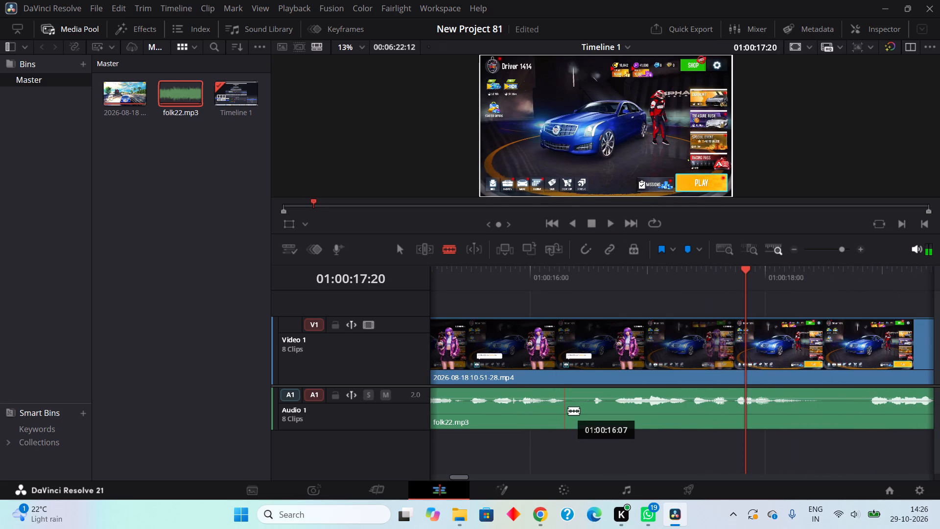
pyautogui.click(568, 410)
pyautogui.click(596, 418)
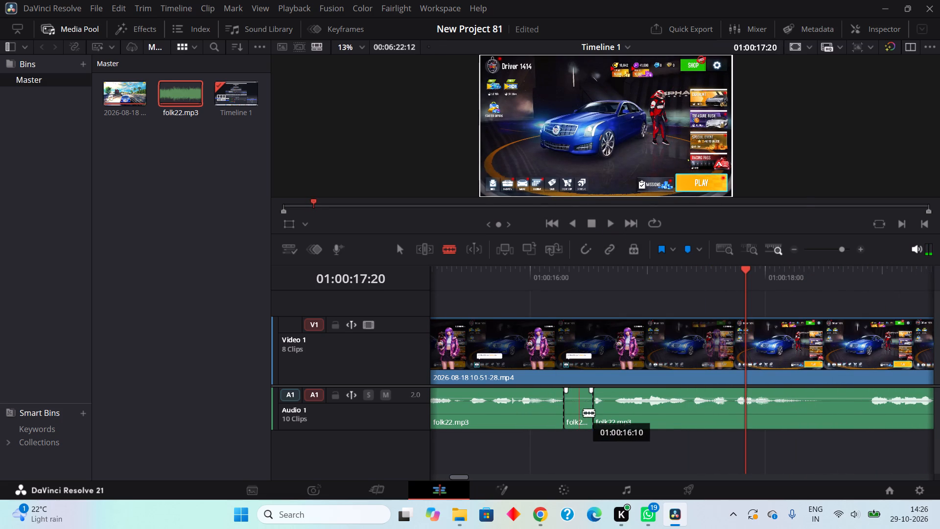
pyautogui.rightClick(583, 412)
pyautogui.click(622, 217)
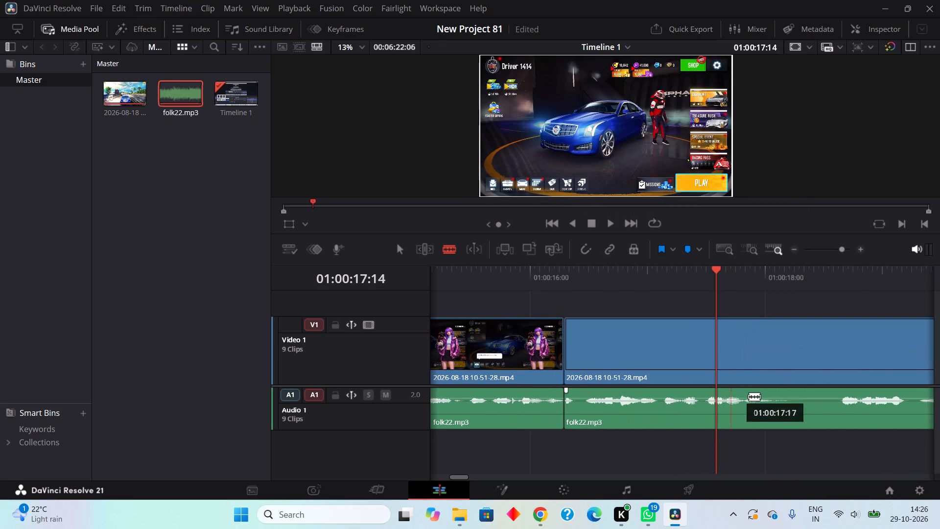
# Split folk22.mp3 at about 01:00:18:03 and 01:00:18:15 and ripple cut the quiet piece between the splits.
pyautogui.click(784, 423)
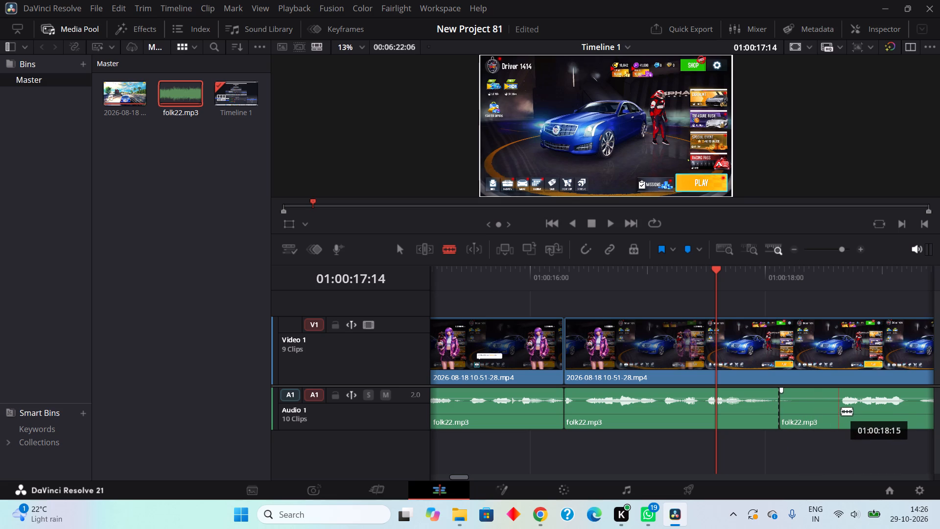
pyautogui.click(844, 412)
pyautogui.rightClick(819, 411)
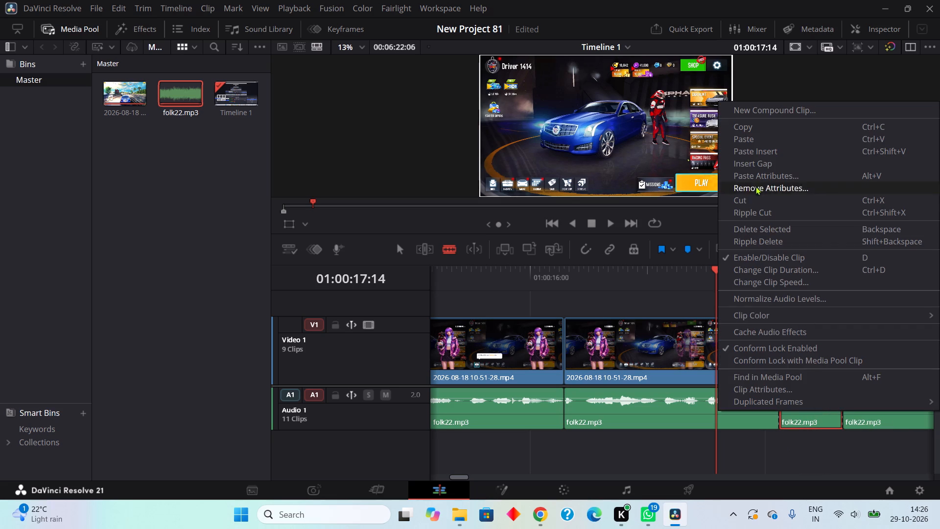
pyautogui.click(749, 215)
# Play on to 01:00:20:11, then split folk22.mp3 at about 01:00:18:01 and ripple cut the sliver before the existing edit.
pyautogui.click(610, 221)
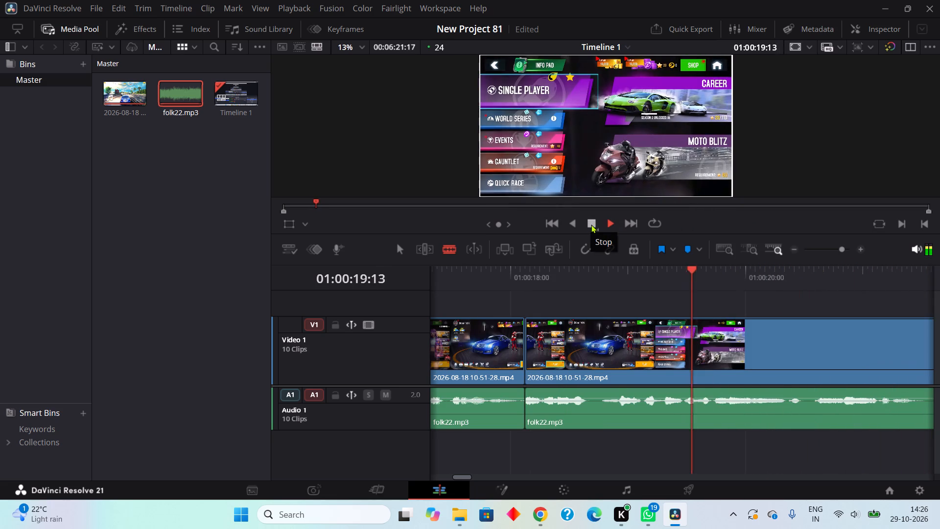
pyautogui.click(591, 224)
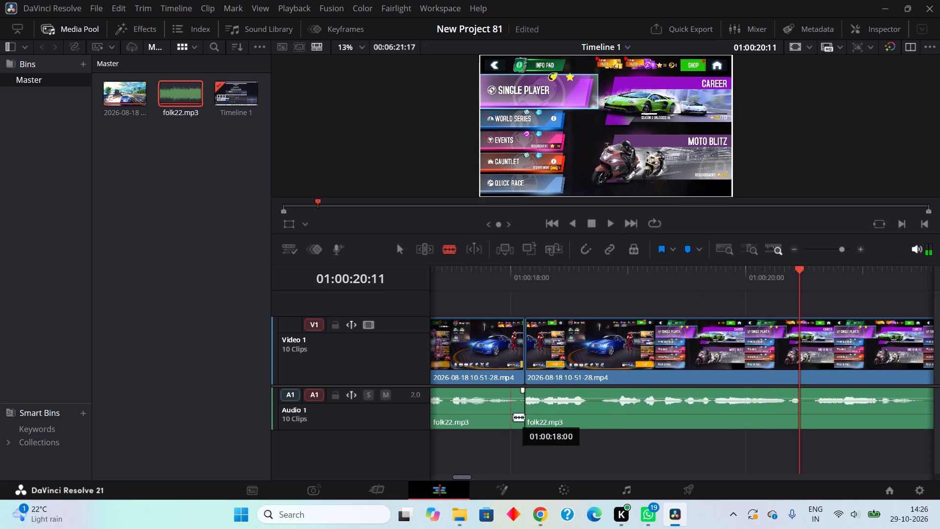
pyautogui.click(518, 415)
pyautogui.rightClick(518, 415)
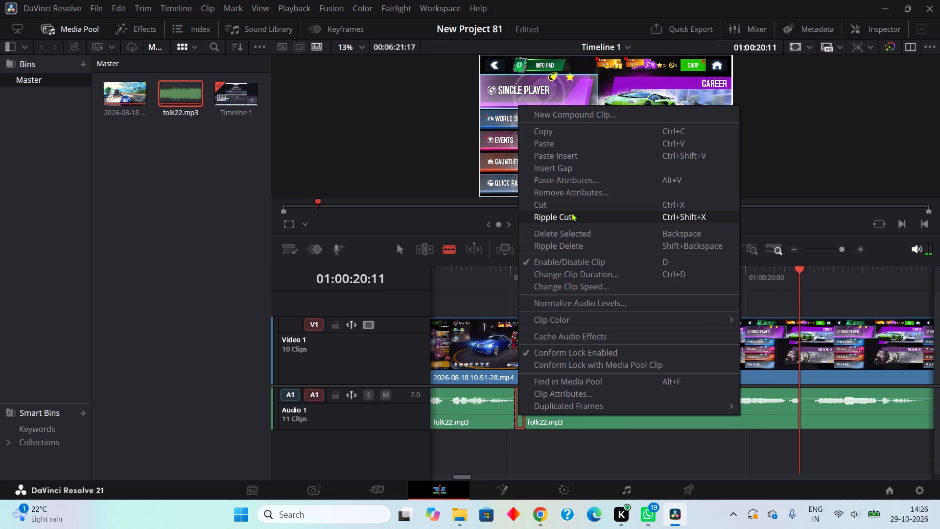
pyautogui.click(571, 213)
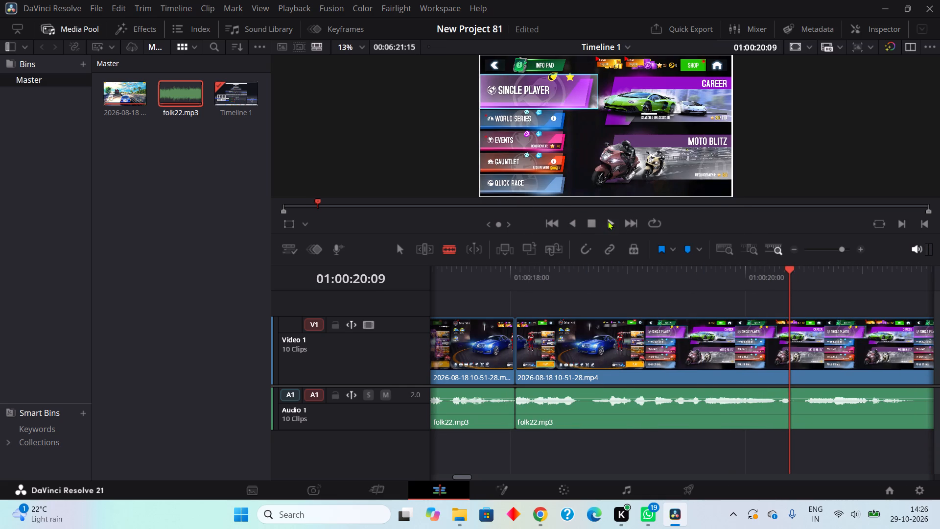
# Play on to 01:00:22:01, then ripple cut the quiet part of folk22.mp3 from about 01:00:21:11 to 01:00:21:15.
pyautogui.click(608, 221)
pyautogui.click(590, 223)
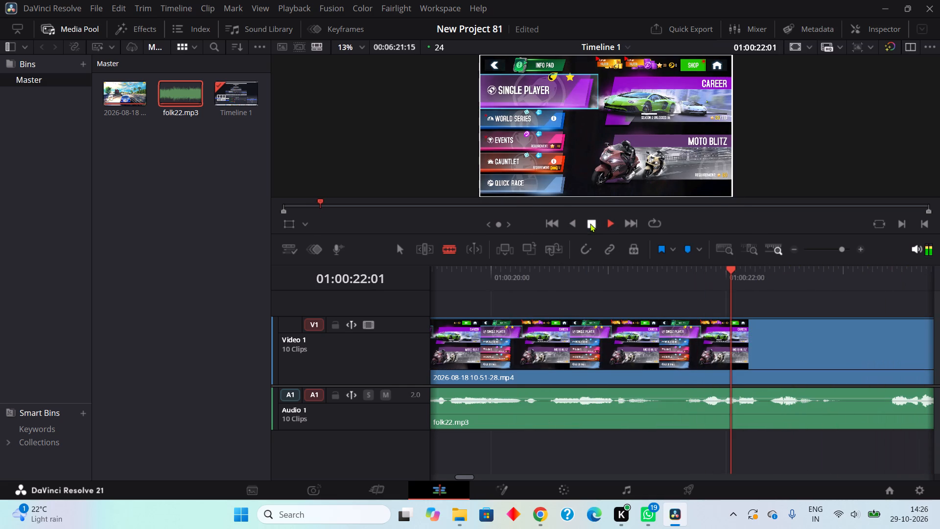
pyautogui.doubleClick(664, 408)
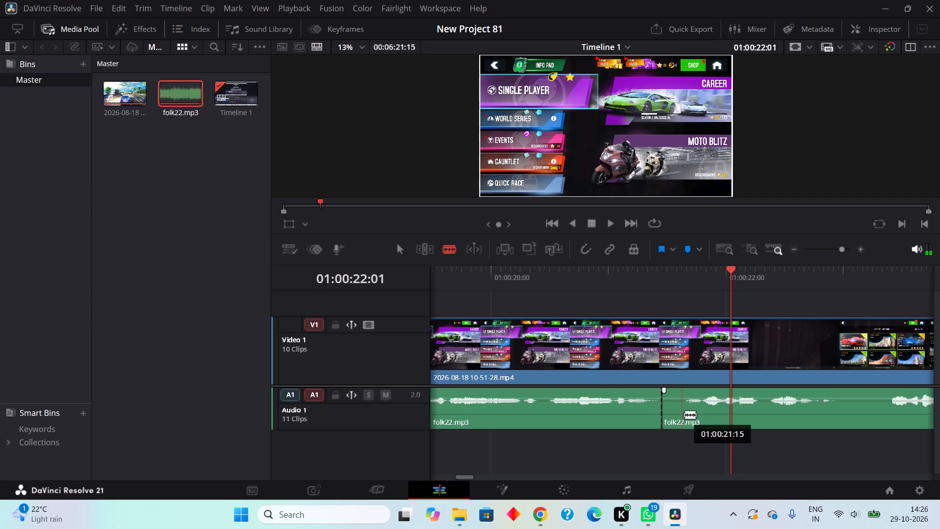
pyautogui.click(684, 414)
pyautogui.rightClick(676, 414)
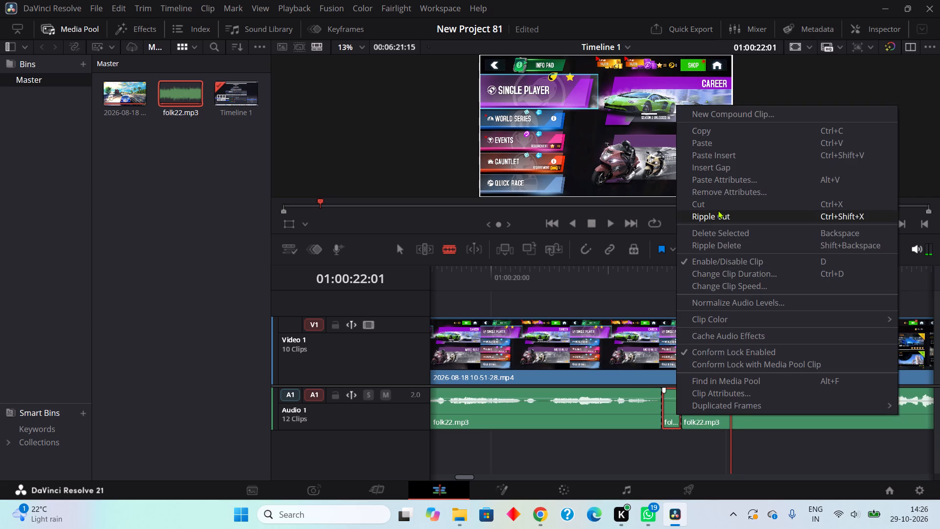
pyautogui.click(718, 210)
# Play on to 01:00:23:19, then ripple cut the quiet part of folk22.mp3 from about 01:00:22:18 to 01:00:23:06.
pyautogui.click(611, 222)
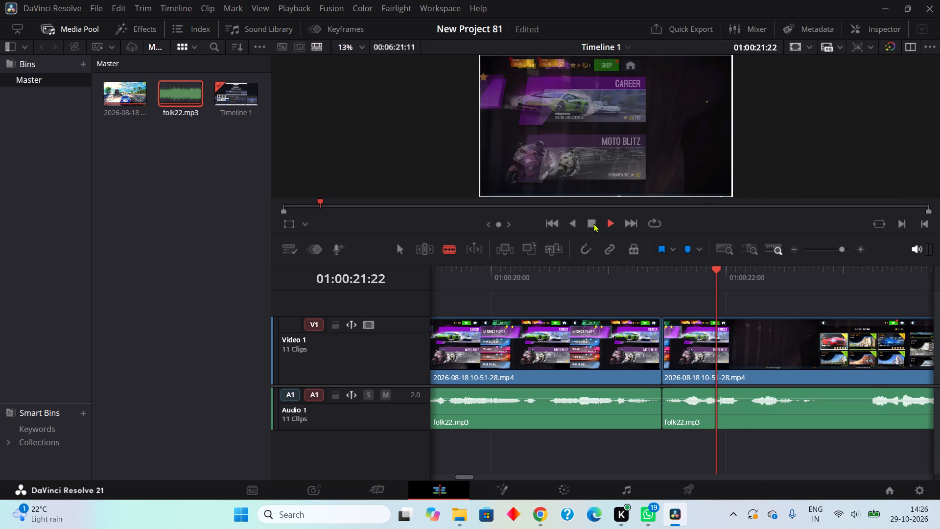
pyautogui.click(590, 223)
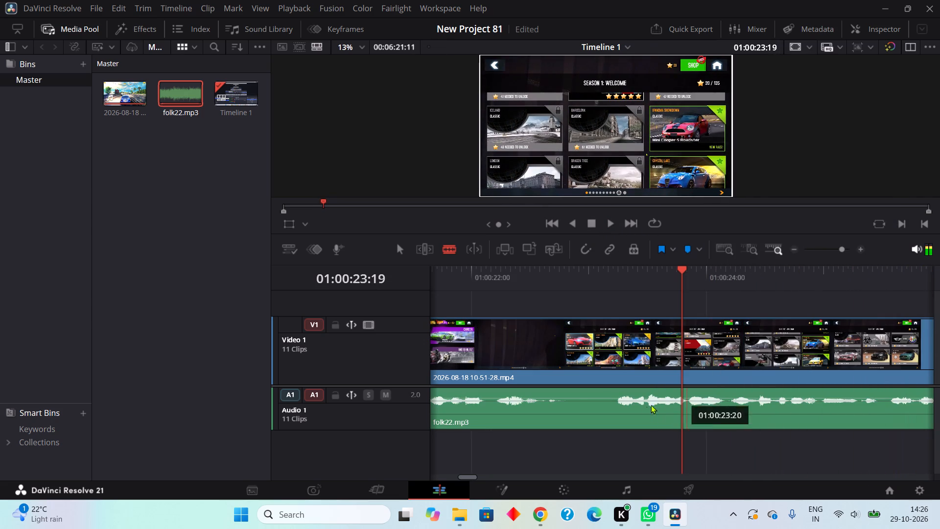
pyautogui.click(560, 411)
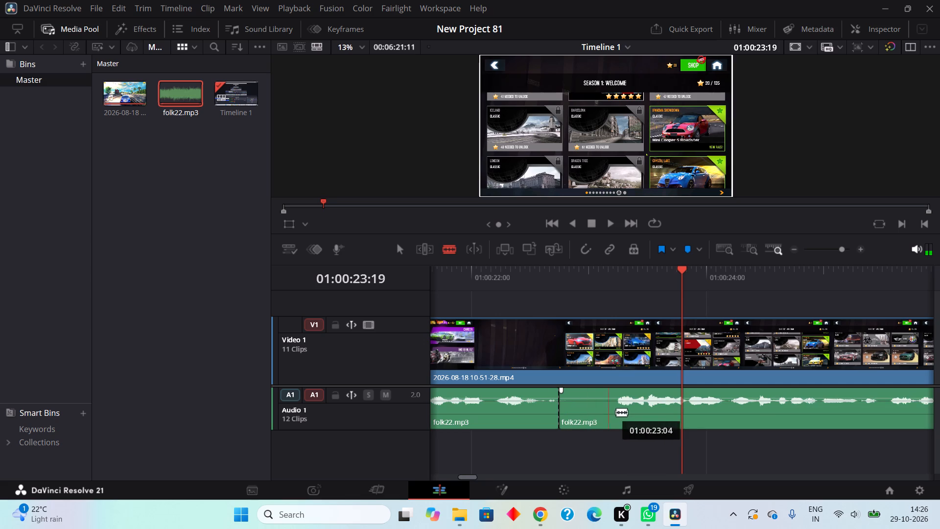
pyautogui.click(621, 416)
pyautogui.rightClick(594, 415)
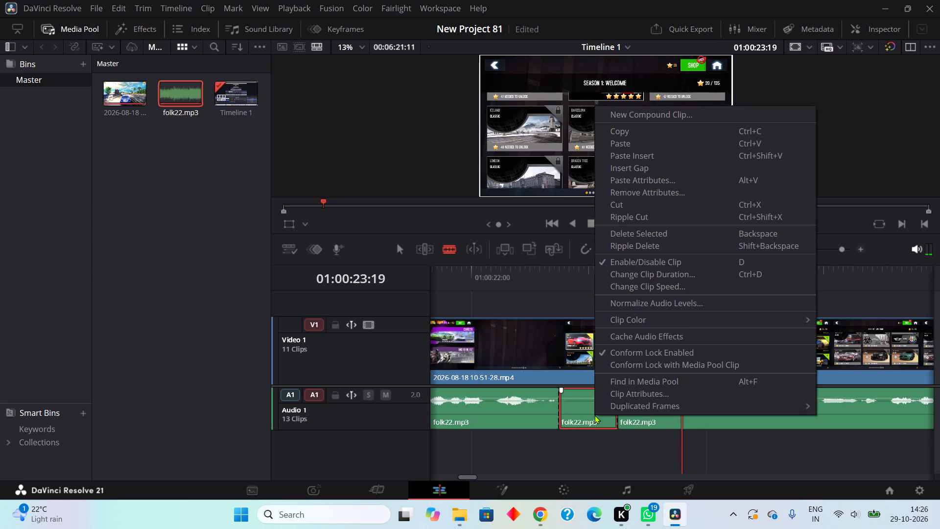
pyautogui.doubleClick(634, 217)
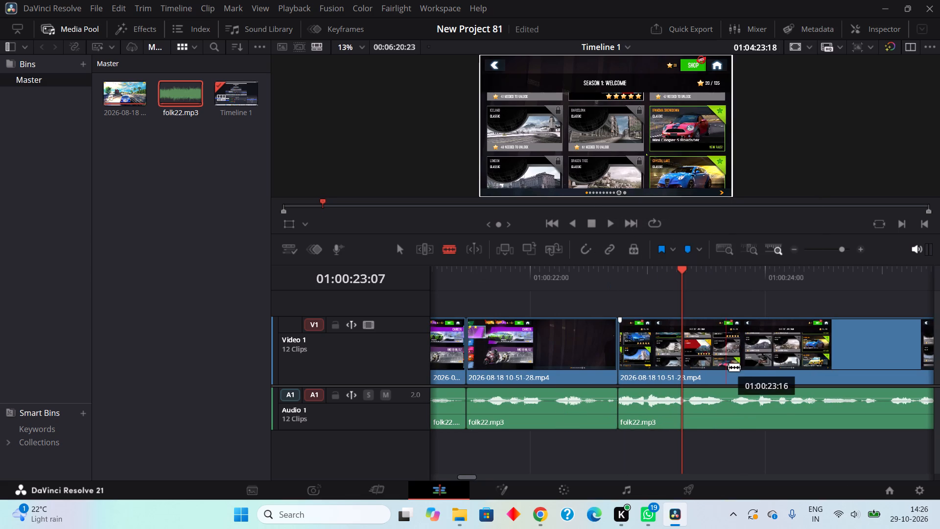
# Return the playhead to about 01:00:06:12 and play through the edited timeline up to 01:00:28:12.
pyautogui.click(609, 225)
pyautogui.doubleClick(595, 220)
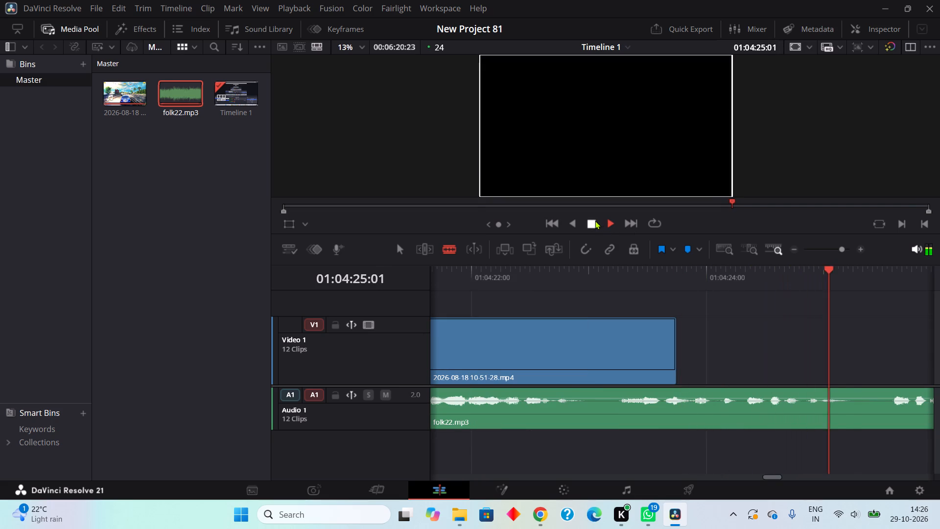
pyautogui.doubleClick(294, 205)
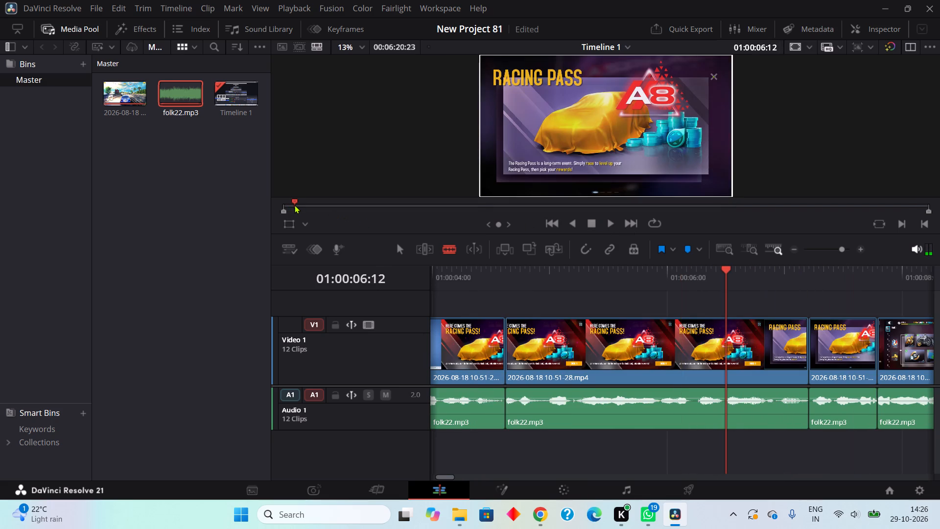
pyautogui.doubleClick(608, 221)
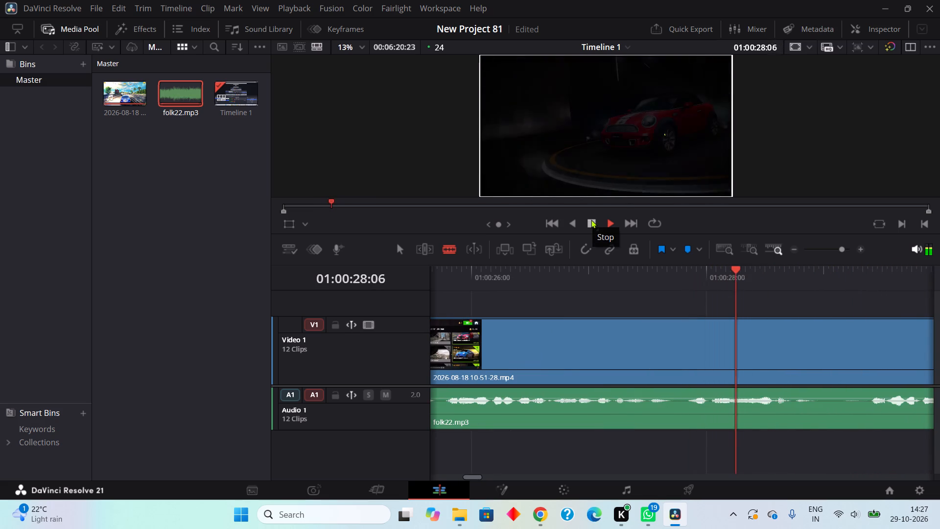
pyautogui.click(591, 219)
# Split folk22.mp3 at about 01:00:28:22 and 01:00:29:10 and ripple cut the quiet piece between the splits.
pyautogui.click(819, 410)
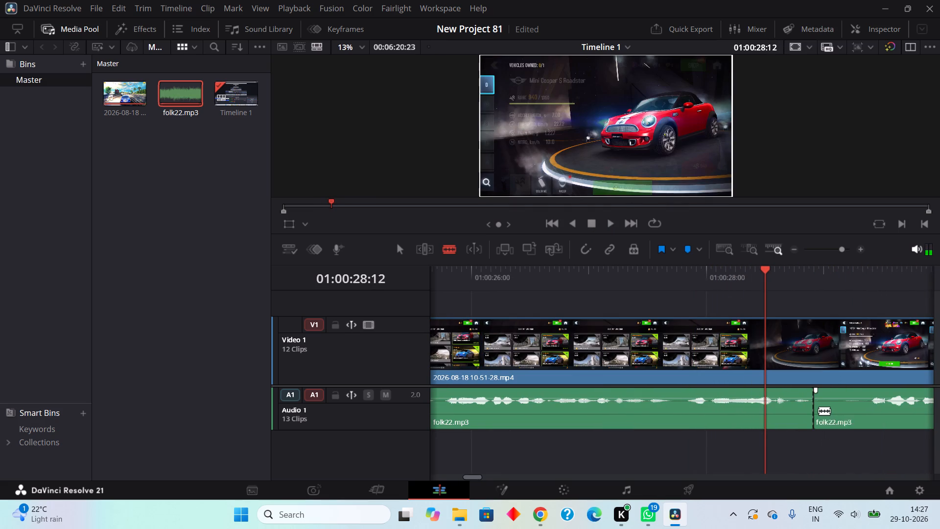
pyautogui.click(876, 419)
pyautogui.rightClick(864, 417)
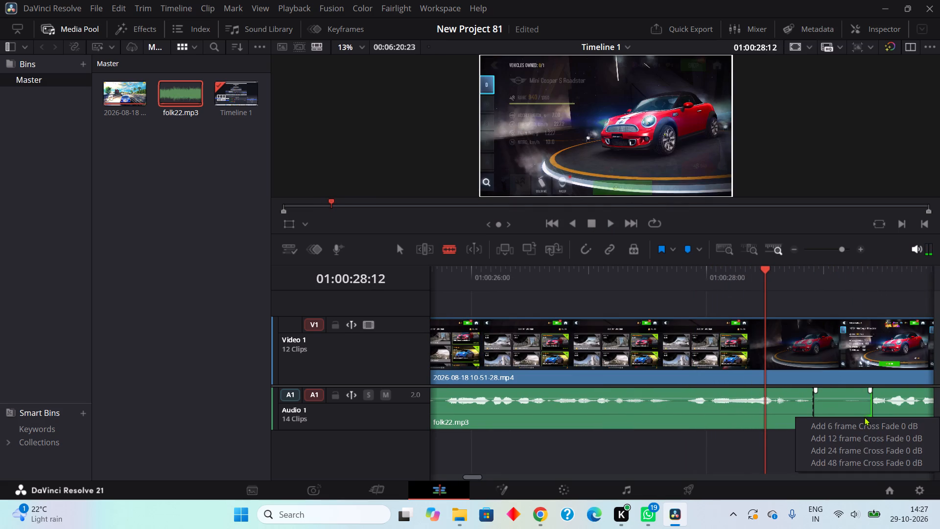
pyautogui.rightClick(829, 385)
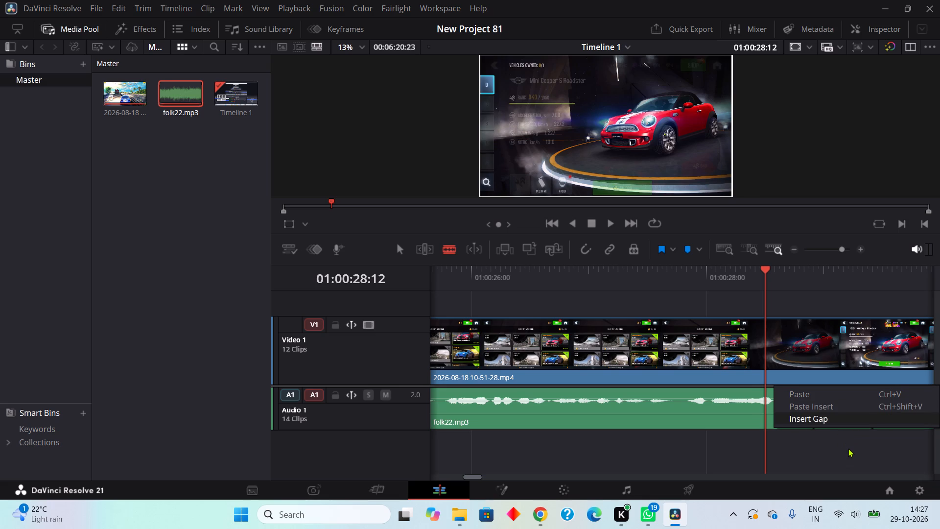
pyautogui.click(848, 448)
pyautogui.rightClick(851, 418)
pyautogui.click(743, 220)
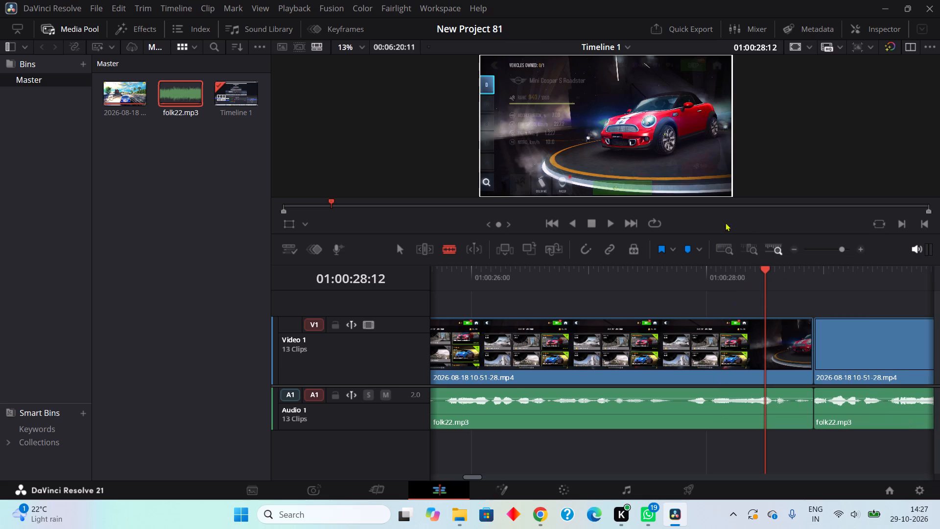
# Play on to 01:00:32:18, then ripple cut the quiet part of folk22.mp3 from about 01:00:31:18 to 01:00:32:01.
pyautogui.doubleClick(607, 224)
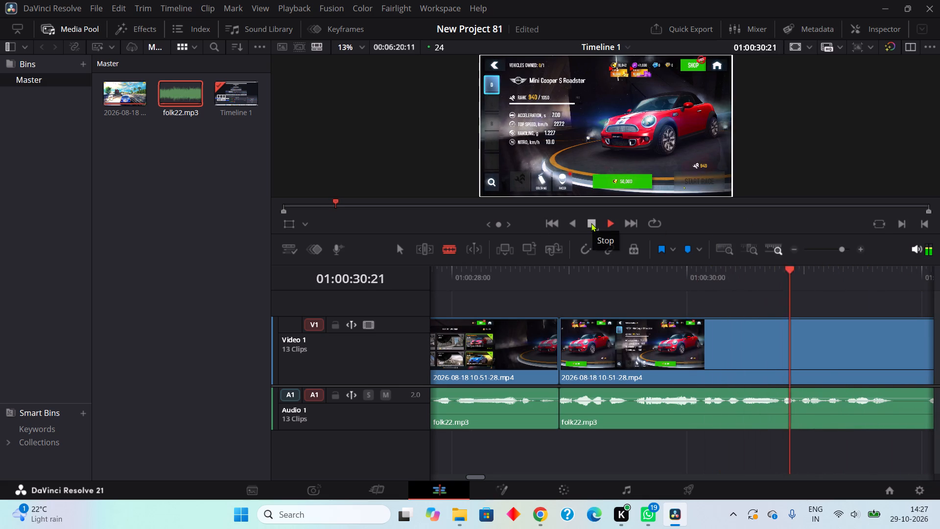
pyautogui.click(590, 223)
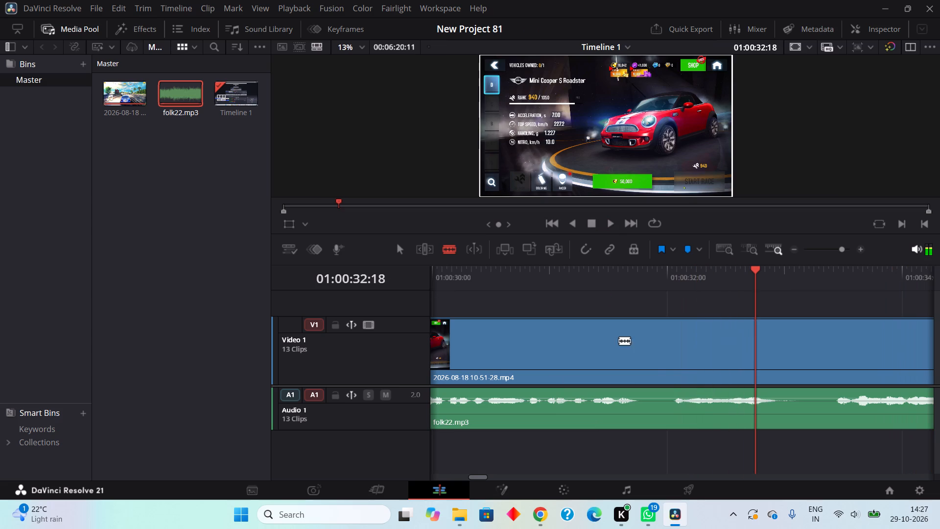
pyautogui.click(639, 407)
pyautogui.click(676, 410)
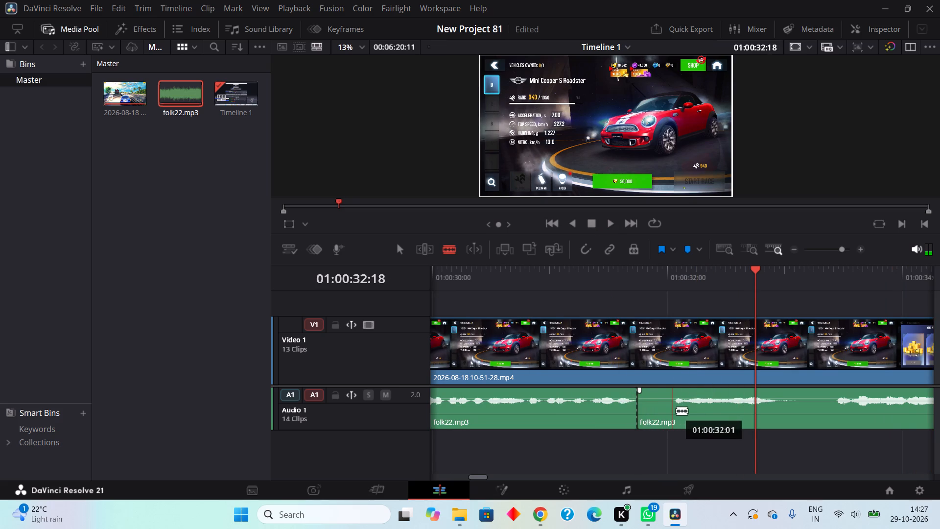
pyautogui.rightClick(664, 413)
pyautogui.doubleClick(681, 216)
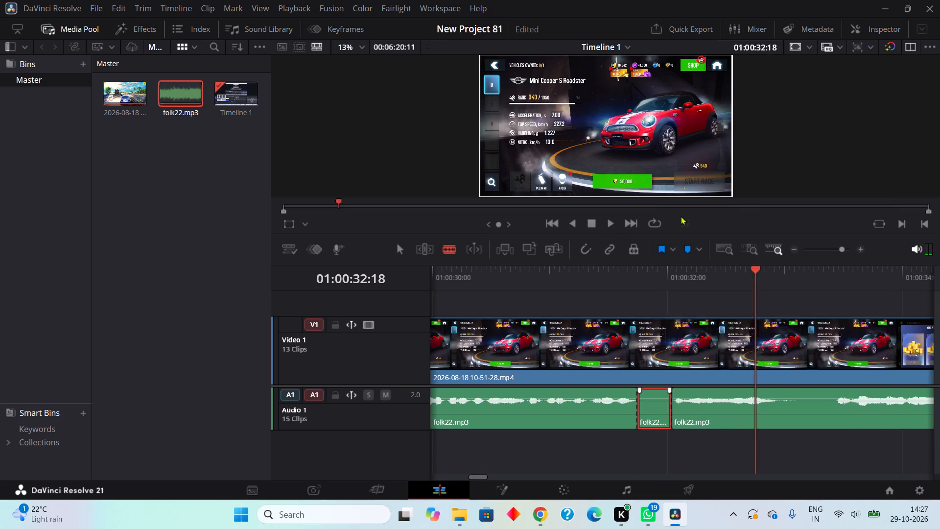
# Split folk22.mp3 at about 01:00:32:15 and 01:00:33:04 and ripple cut the quiet piece between the splits.
pyautogui.click(744, 417)
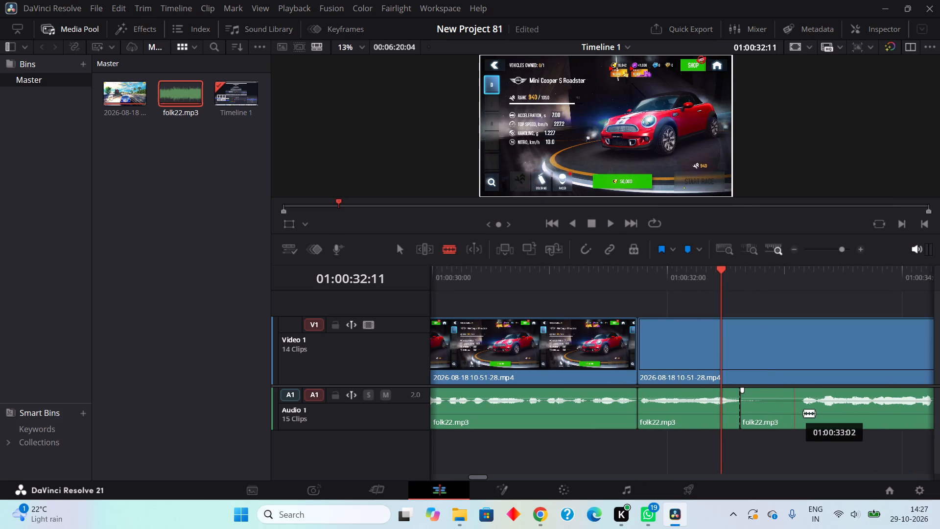
pyautogui.click(806, 414)
pyautogui.rightClick(779, 415)
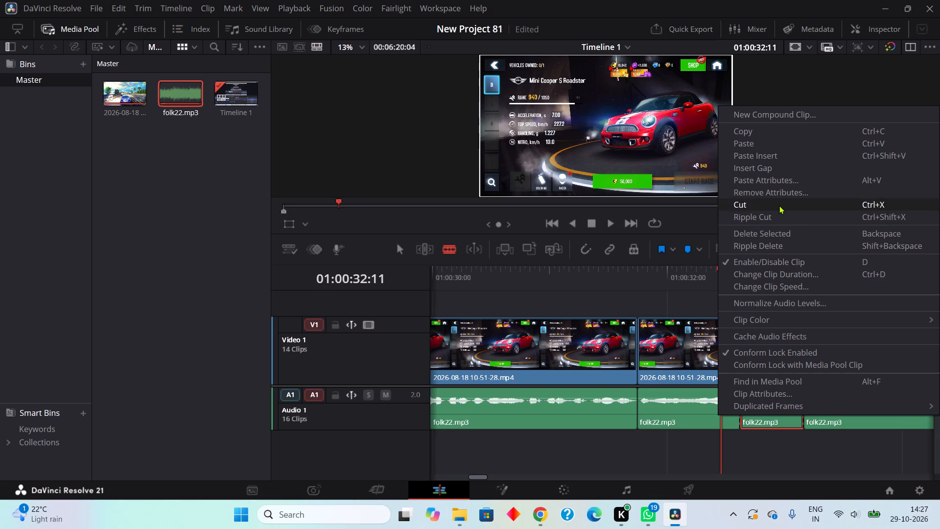
pyautogui.click(776, 212)
# Play on to 01:00:35:02, then ripple cut the quiet part of folk22.mp3 from about 01:00:34:16 to 01:00:34:20.
pyautogui.click(613, 222)
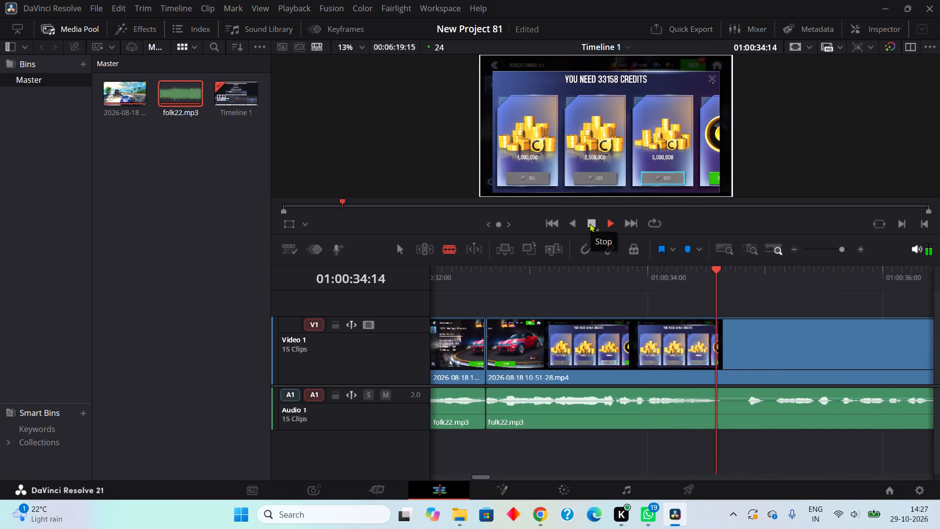
pyautogui.doubleClick(589, 223)
pyautogui.click(728, 409)
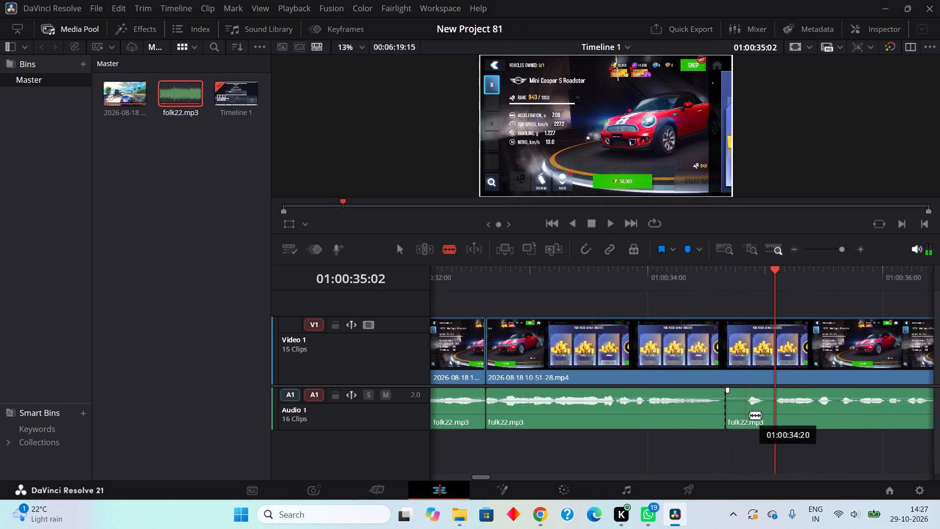
pyautogui.click(750, 415)
pyautogui.rightClick(735, 417)
pyautogui.click(731, 217)
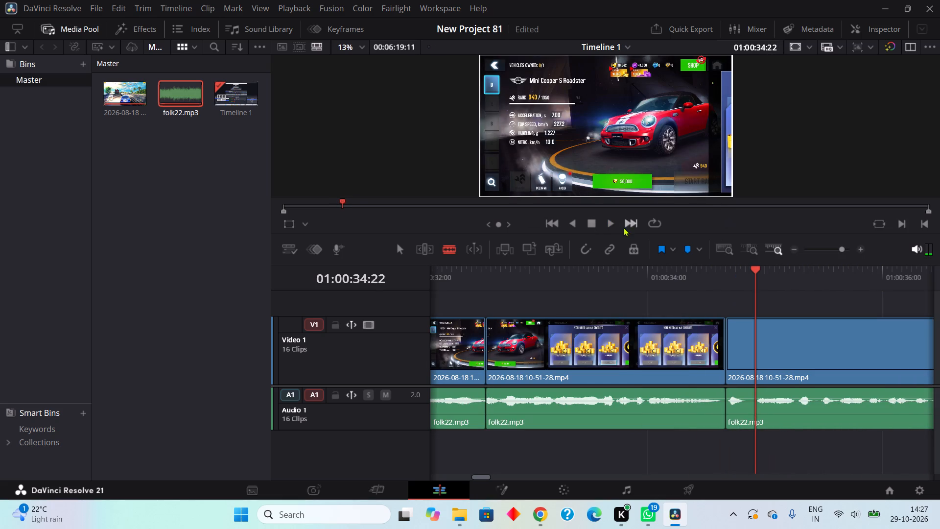
# Play on to 01:00:37:19, then ripple cut the quiet part of folk22.mp3 from about 01:00:36:17 to 01:00:37:01.
pyautogui.click(612, 221)
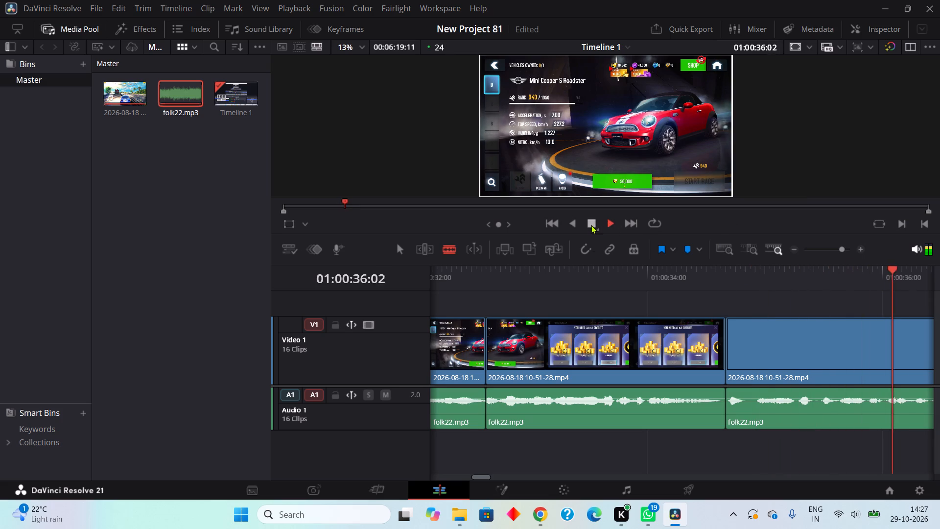
pyautogui.click(591, 226)
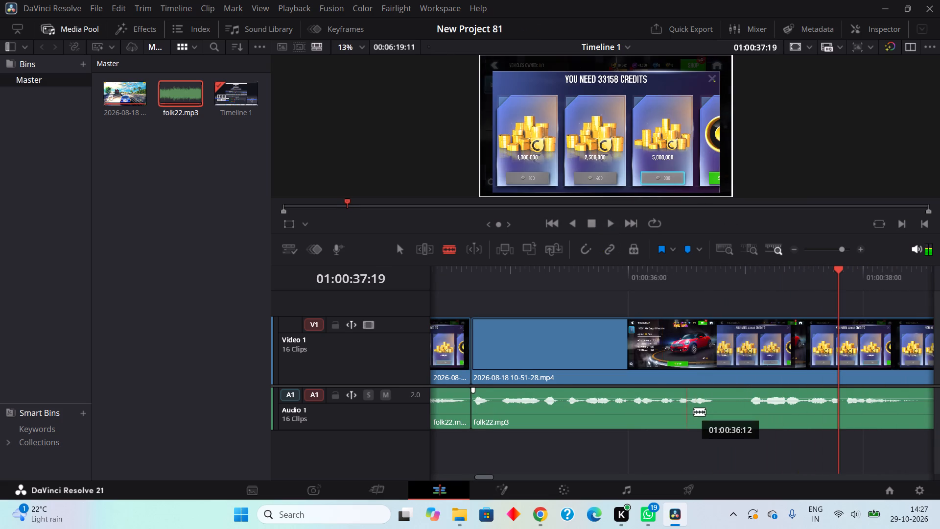
pyautogui.doubleClick(715, 411)
pyautogui.click(753, 412)
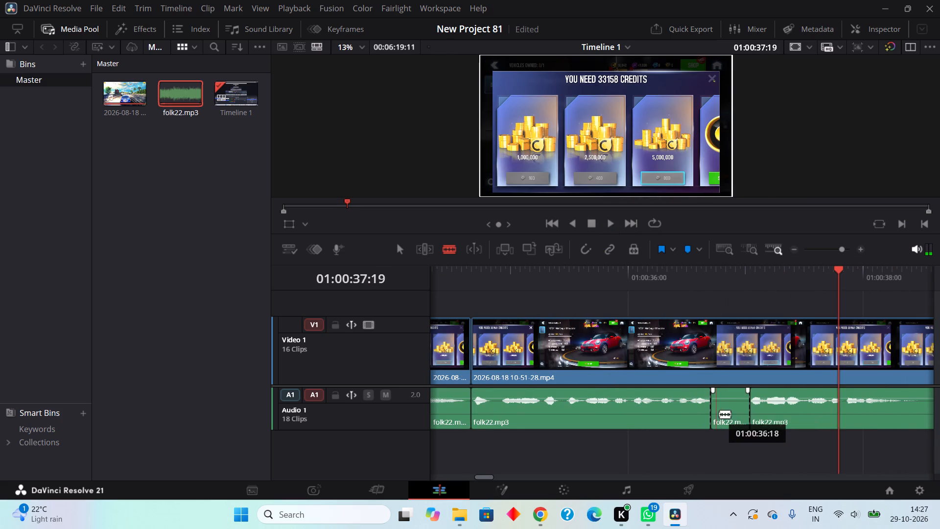
pyautogui.rightClick(719, 414)
pyautogui.rightClick(734, 397)
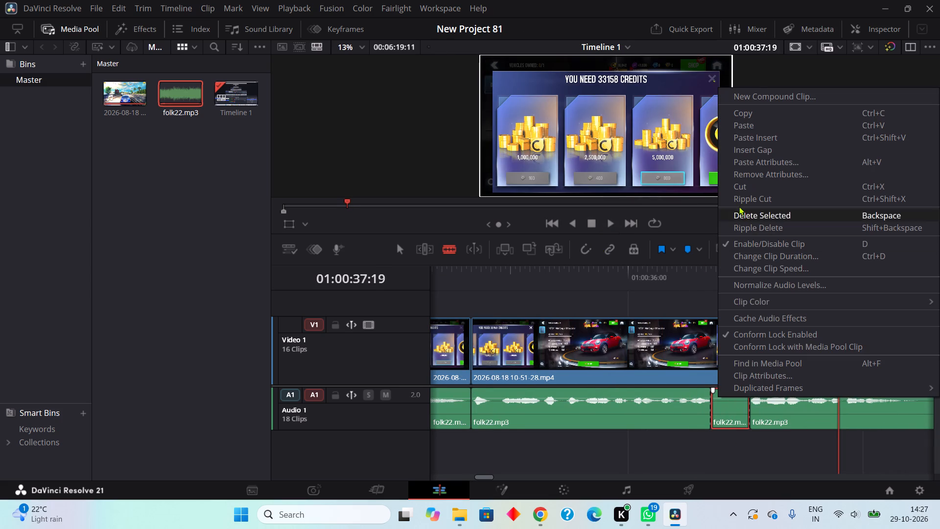
pyautogui.click(736, 202)
# Play on to 01:00:39:05, then ripple cut the quiet part of folk22.mp3 from about 01:00:38:04 to 01:00:38:11.
pyautogui.doubleClick(608, 223)
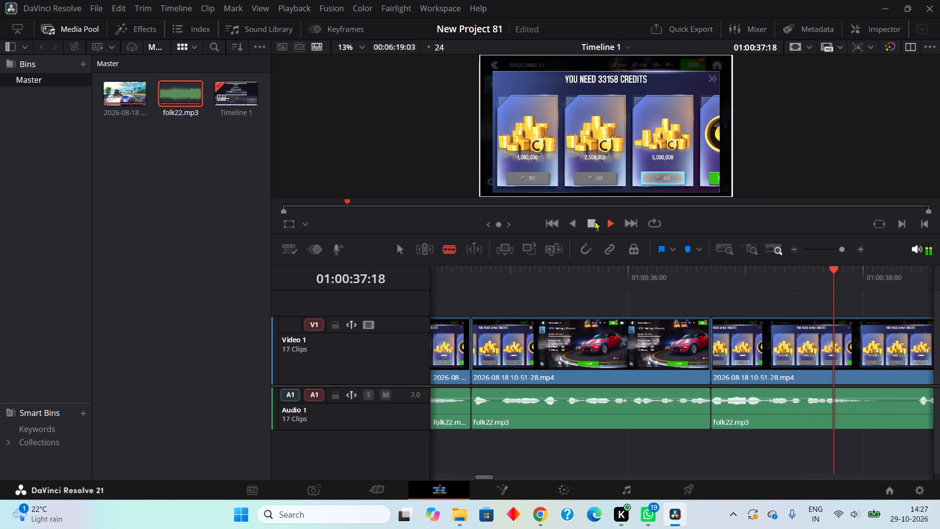
pyautogui.doubleClick(592, 221)
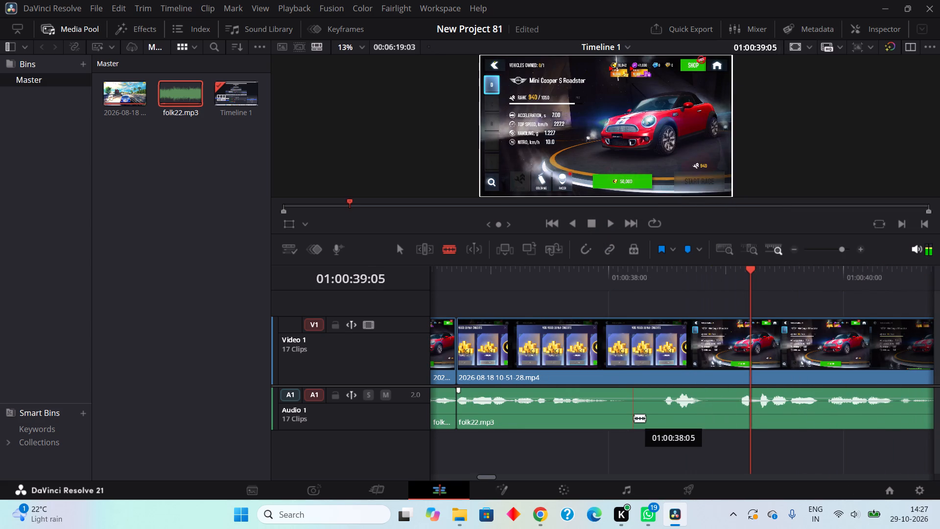
pyautogui.doubleClick(629, 418)
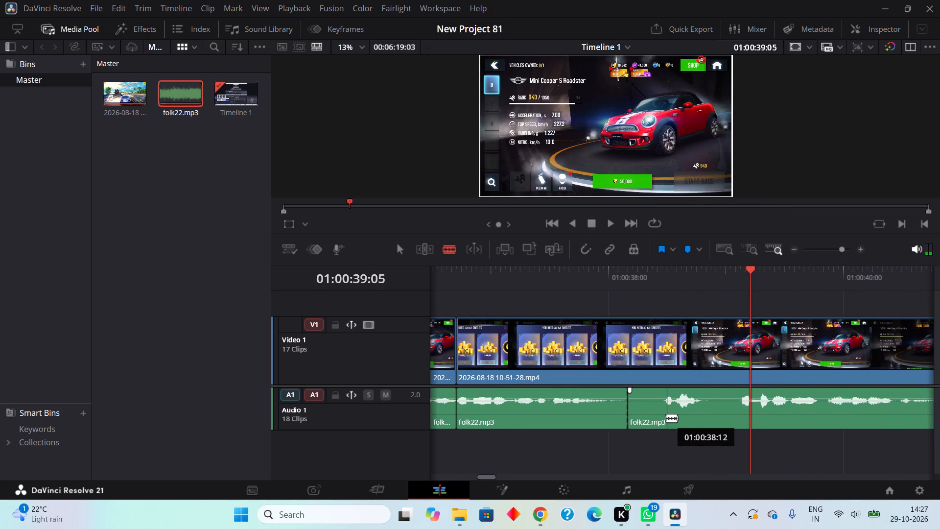
pyautogui.click(666, 418)
pyautogui.rightClick(652, 416)
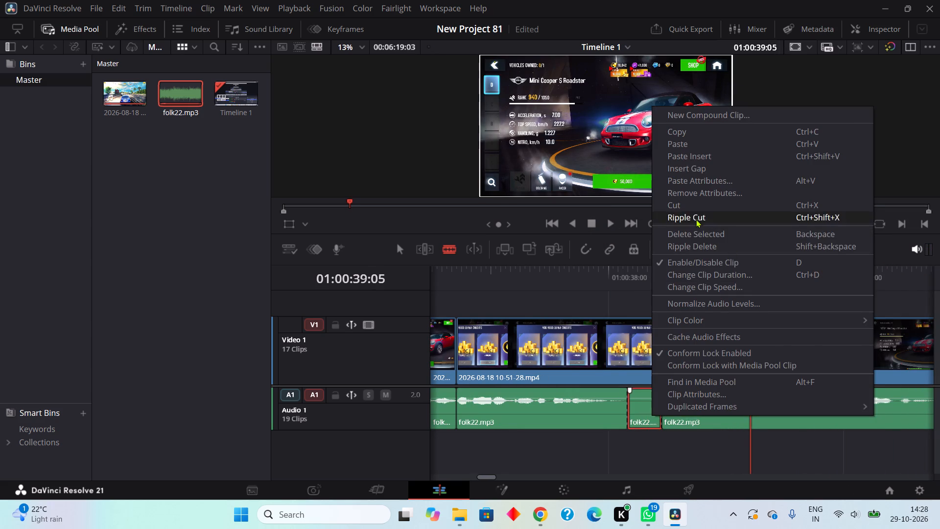
pyautogui.click(696, 219)
# Play on to 01:00:40:14, then ripple cut the quiet part of folk22.mp3 from about 01:00:38:13 to 01:00:38:19.
pyautogui.doubleClick(608, 223)
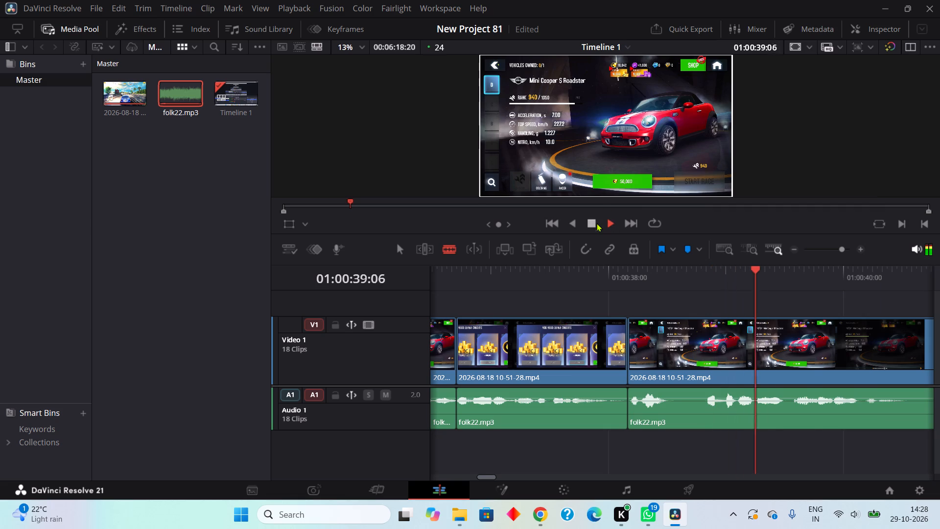
pyautogui.click(595, 222)
pyautogui.moveTo(814, 273); pyautogui.dragTo(551, 313)
pyautogui.click(551, 313)
pyautogui.doubleClick(612, 223)
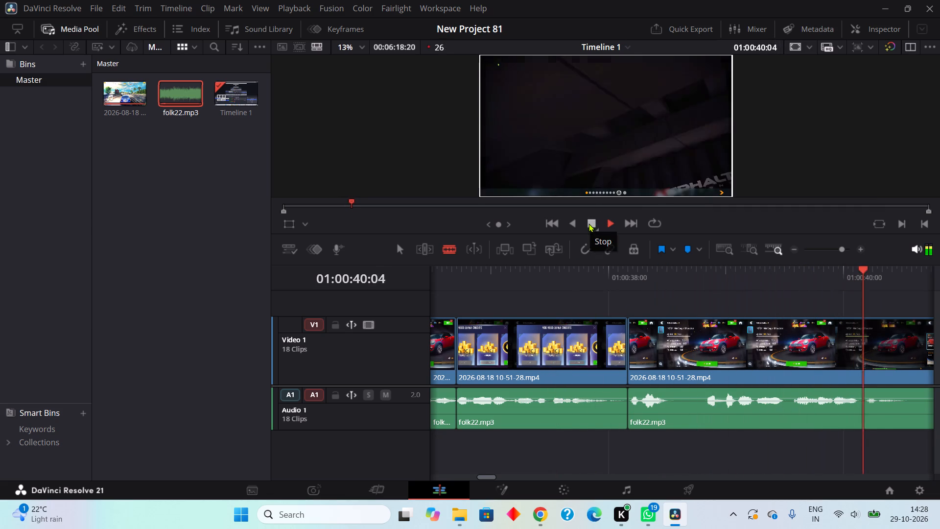
pyautogui.doubleClick(588, 223)
pyautogui.doubleClick(677, 423)
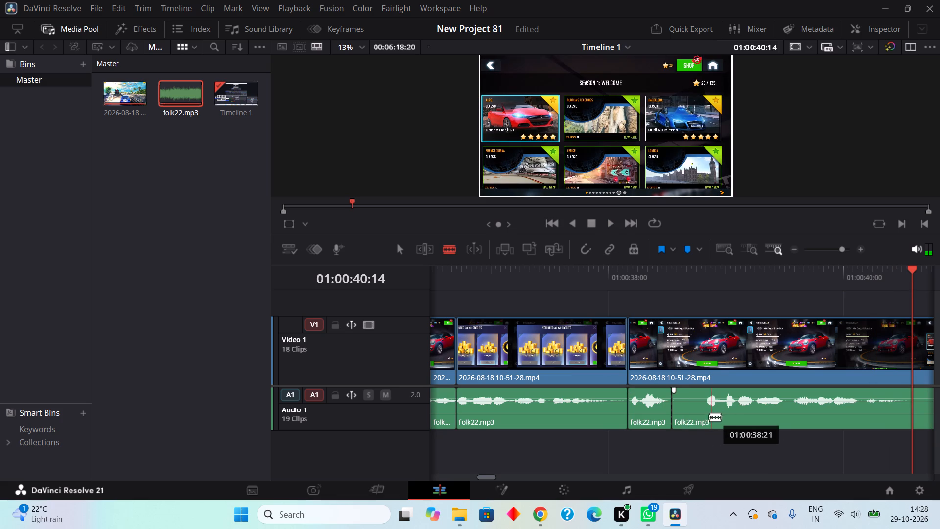
pyautogui.click(704, 419)
pyautogui.rightClick(684, 412)
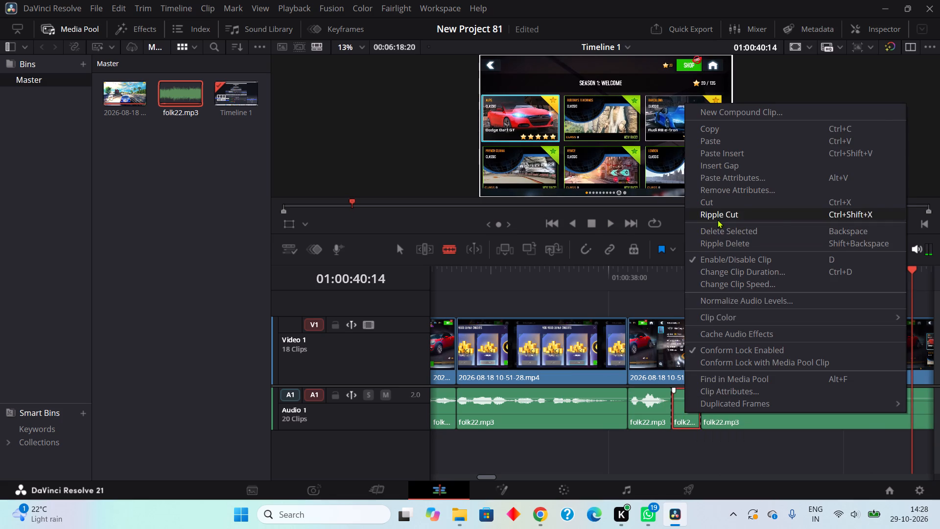
pyautogui.doubleClick(717, 219)
# Split folk22.mp3 at about 01:00:40:06 and 01:00:40:15 and ripple cut the quiet piece between the splits.
pyautogui.doubleClick(874, 424)
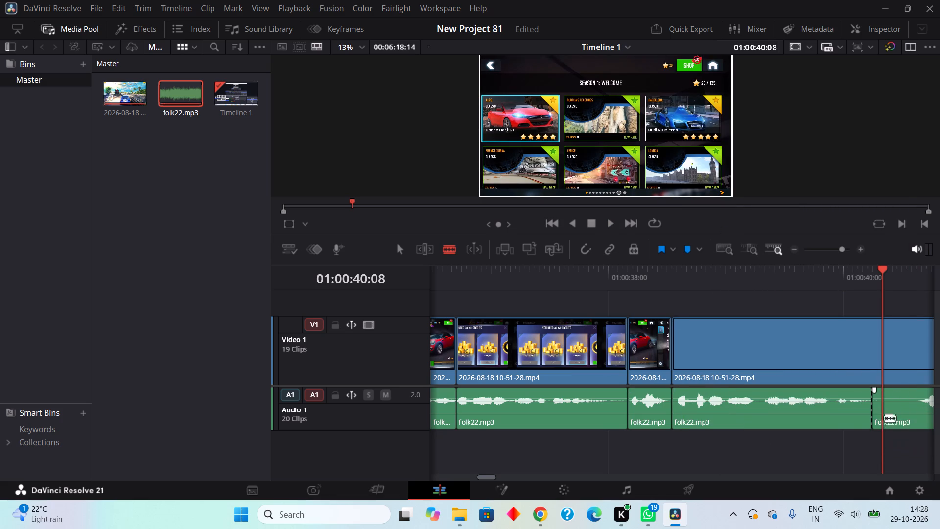
pyautogui.click(919, 414)
pyautogui.rightClick(898, 418)
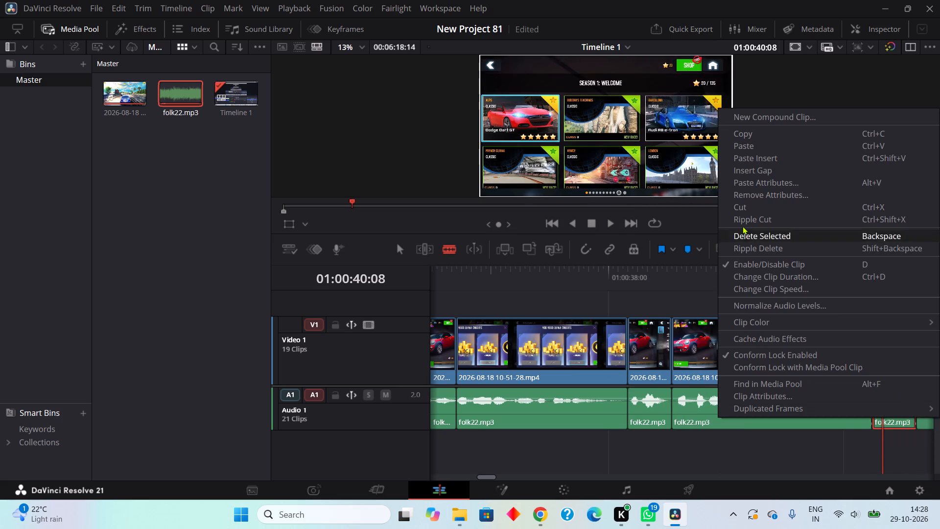
pyautogui.doubleClick(737, 219)
# Play on to 01:00:45:11, then ripple cut the quiet part of folk22.mp3 from about 01:00:44:08 to 01:00:44:19.
pyautogui.doubleClick(612, 223)
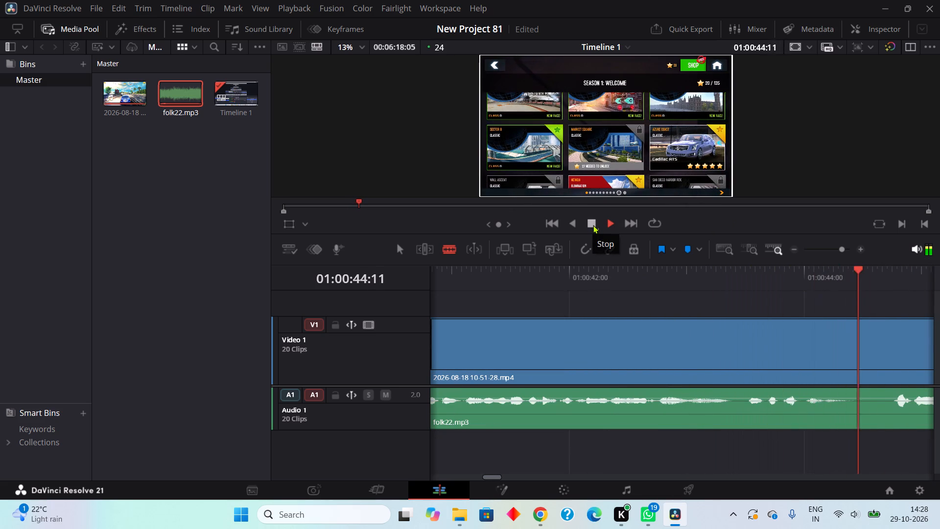
pyautogui.doubleClick(593, 225)
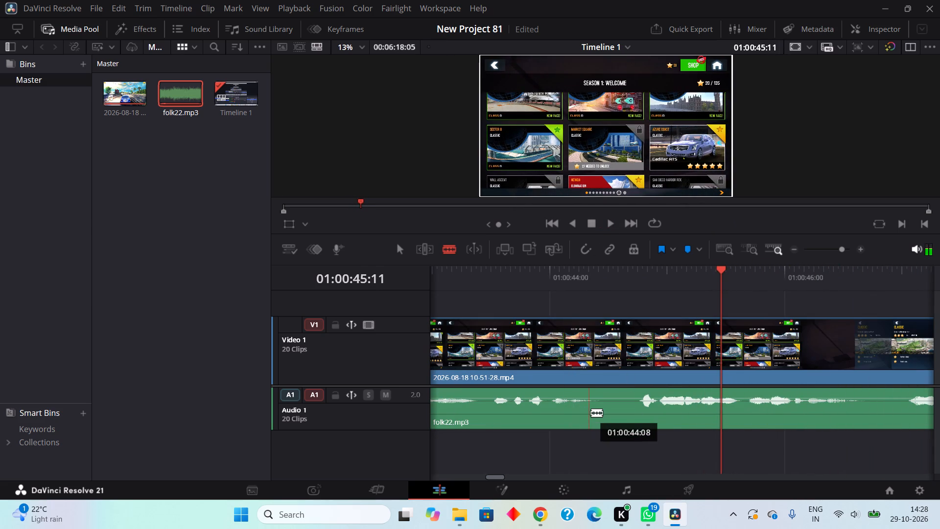
pyautogui.doubleClick(591, 412)
pyautogui.doubleClick(645, 413)
pyautogui.rightClick(615, 412)
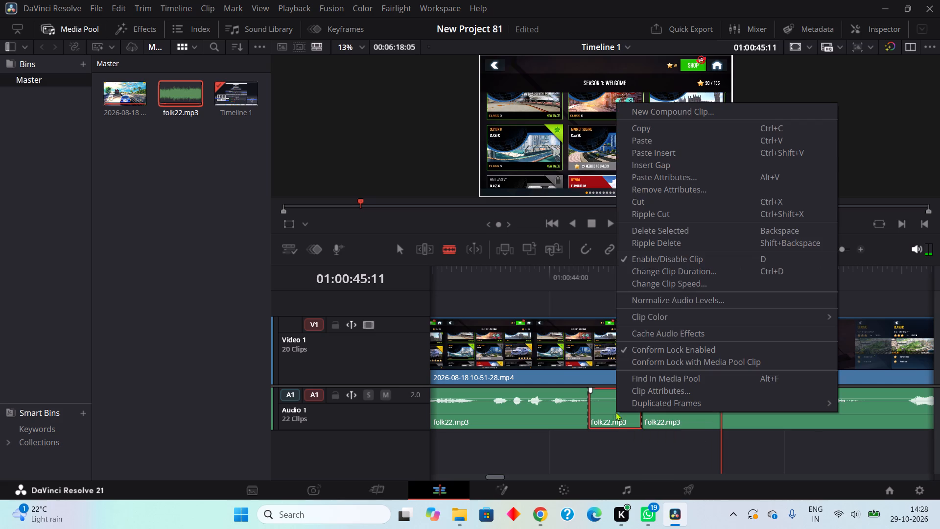
pyautogui.doubleClick(633, 215)
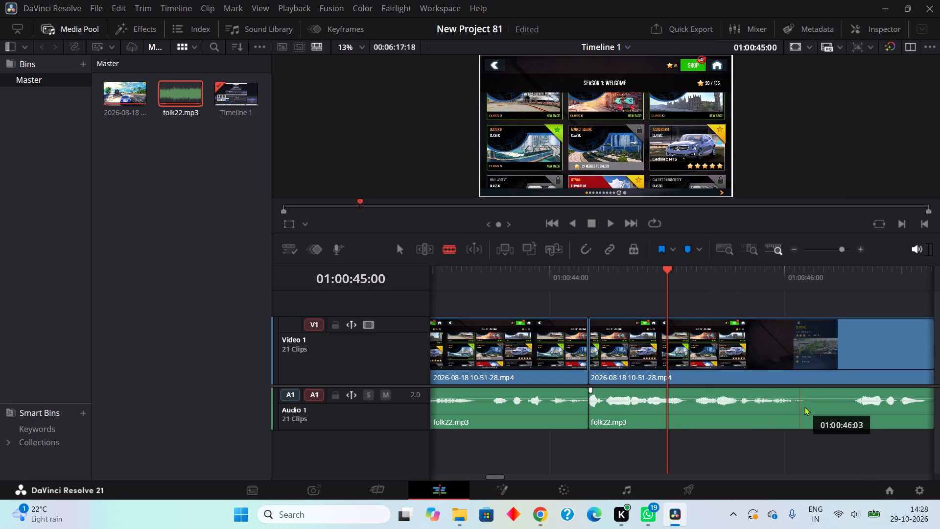
# Split folk22.mp3 at about 01:00:46:04 and 01:00:46:15 and ripple cut the quiet piece between the splits.
pyautogui.doubleClick(805, 409)
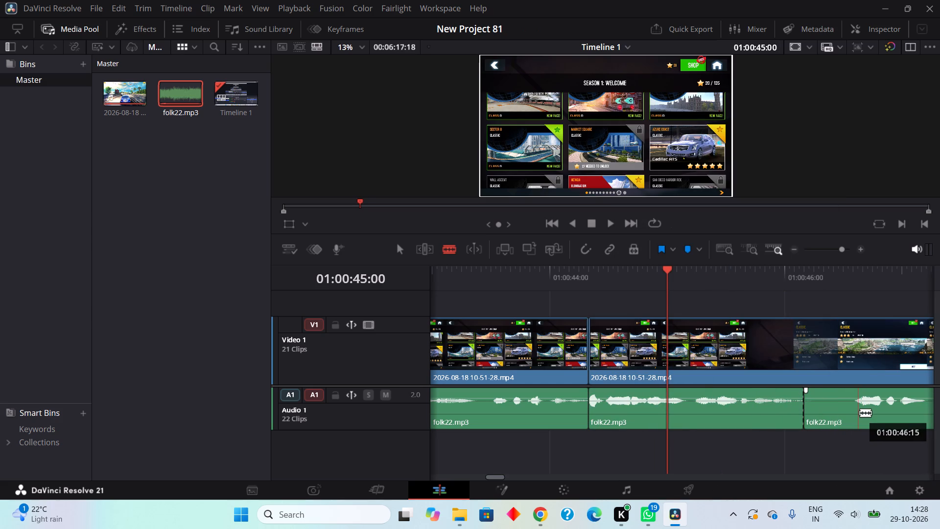
pyautogui.click(858, 414)
pyautogui.rightClick(850, 414)
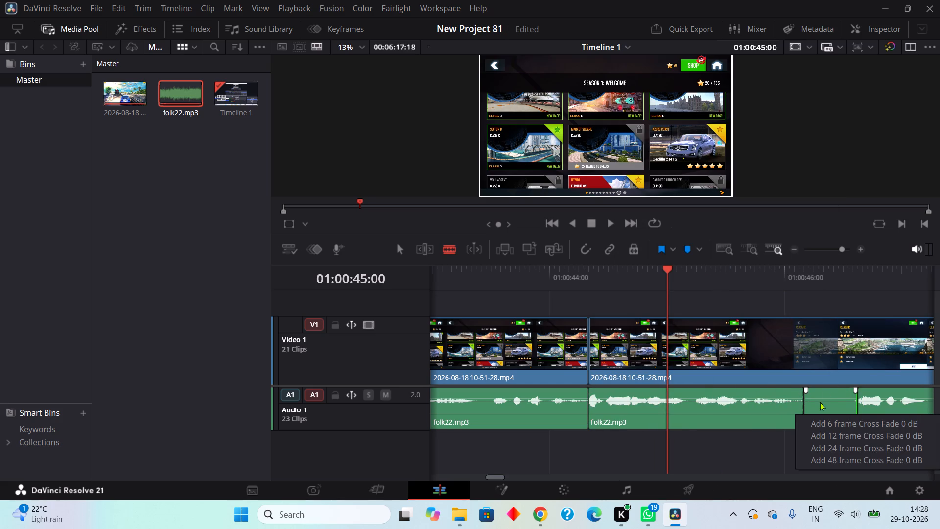
pyautogui.rightClick(820, 402)
pyautogui.doubleClick(733, 203)
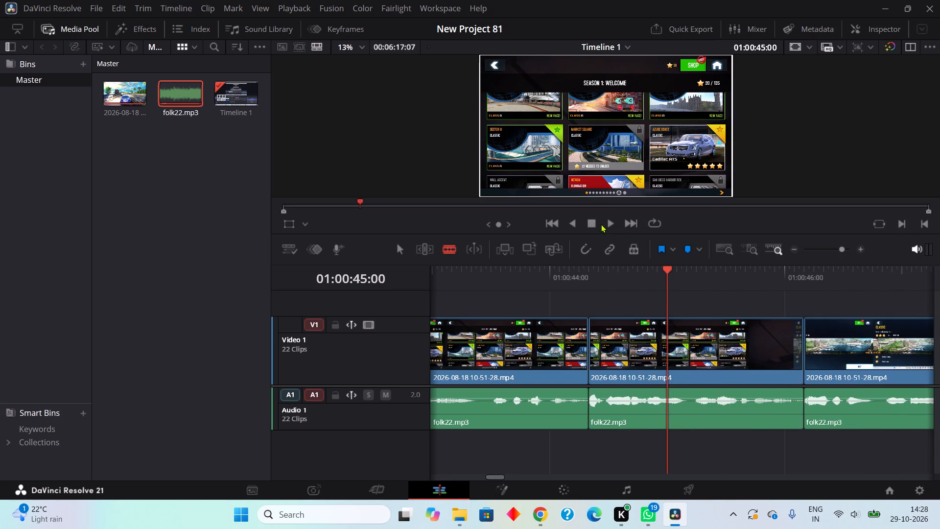
# Play on to 01:00:50:01, then ripple cut the quiet part of folk22.mp3 from about 01:00:49:19 to 01:00:50:05.
pyautogui.doubleClick(605, 222)
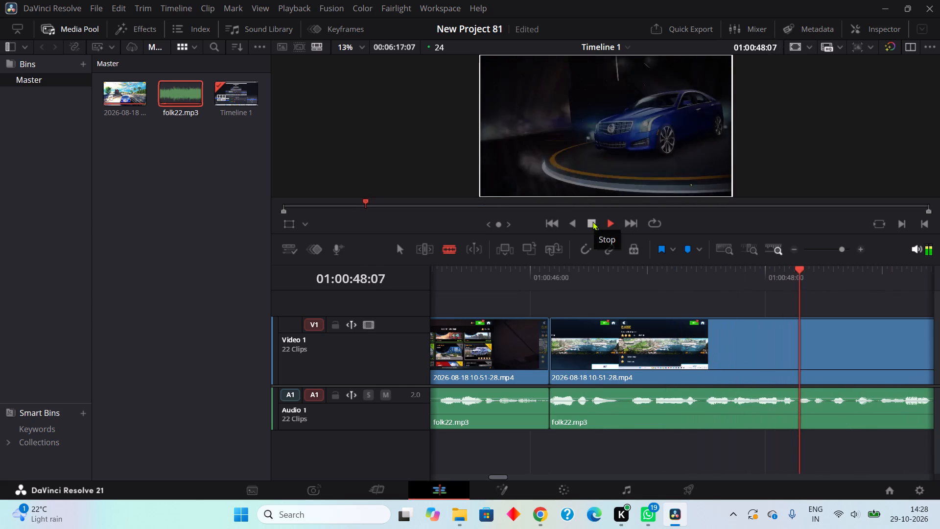
pyautogui.doubleClick(592, 221)
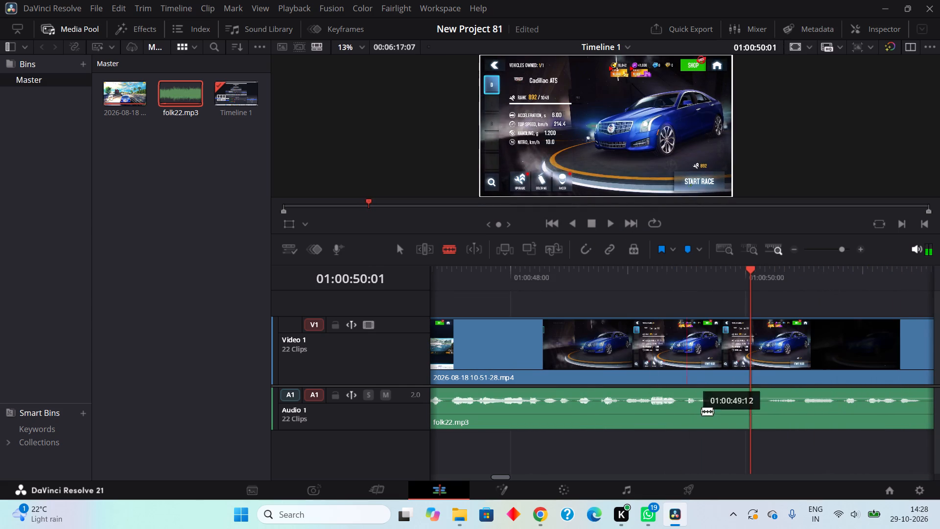
pyautogui.click(722, 421)
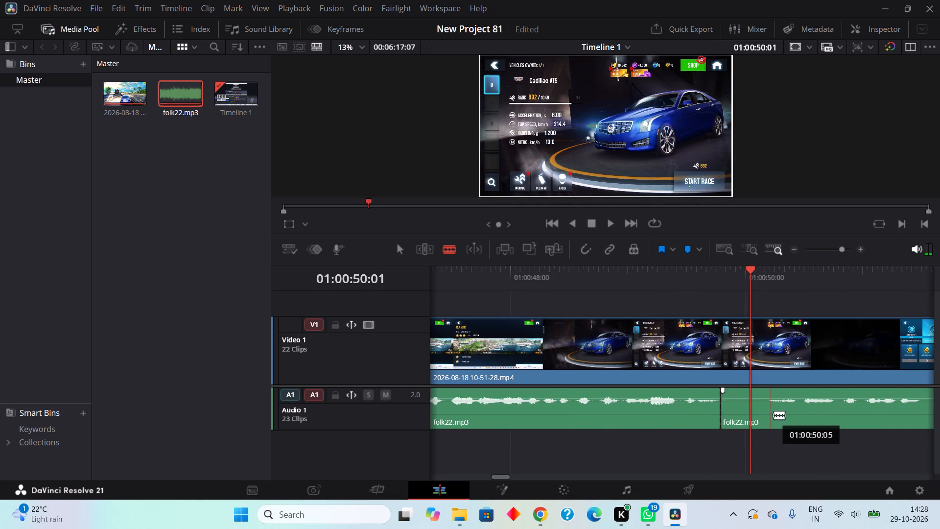
pyautogui.click(774, 415)
pyautogui.rightClick(752, 413)
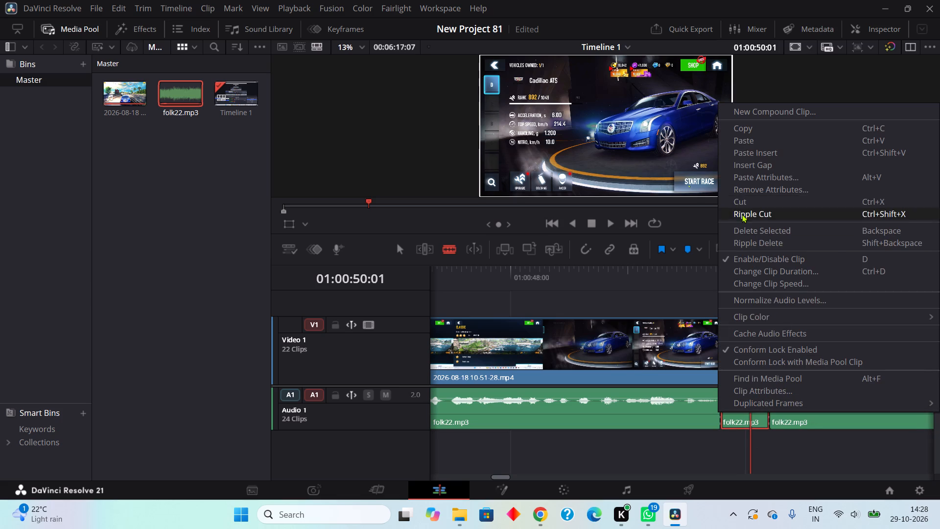
pyautogui.doubleClick(742, 214)
# Play on to 01:00:52:03, then ripple cut the quiet part of folk22.mp3 from about 01:00:51:02 to 01:00:51:10.
pyautogui.click(610, 224)
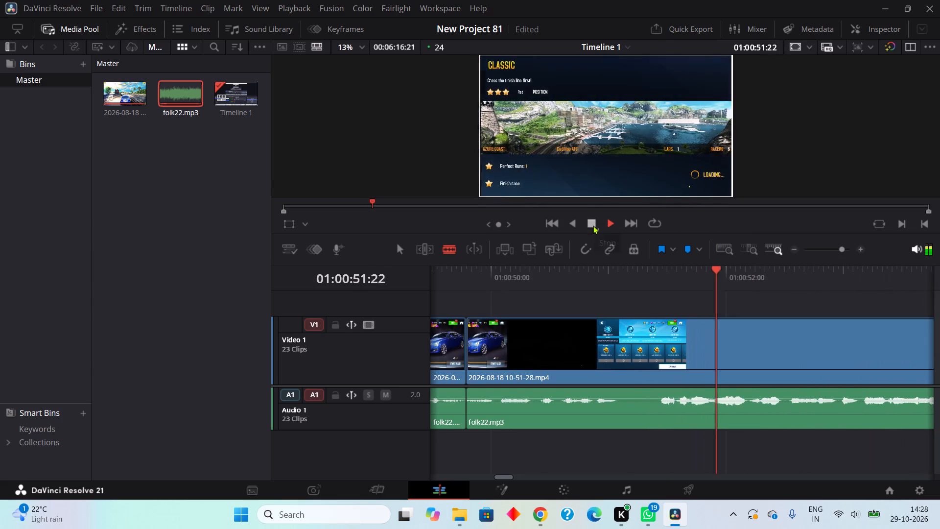
pyautogui.click(593, 225)
pyautogui.doubleClick(620, 419)
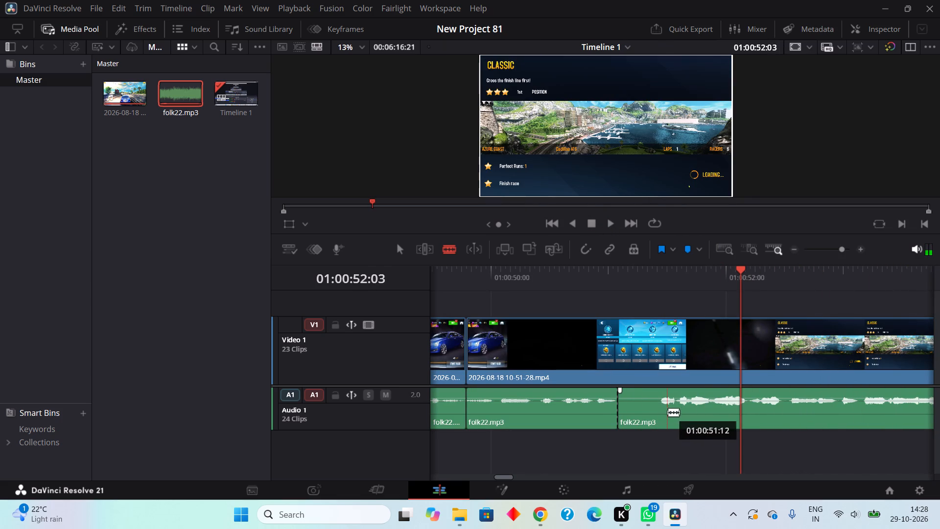
pyautogui.doubleClick(662, 416)
pyautogui.rightClick(637, 414)
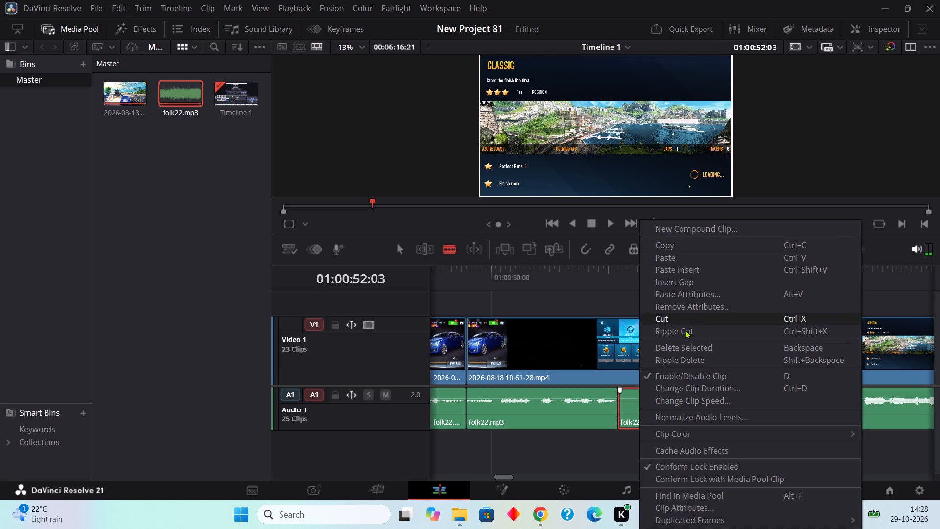
pyautogui.doubleClick(681, 331)
# Play on to 01:00:54:10, then ripple cut the quiet part of folk22.mp3 from about 01:00:53:23 to 01:00:54:05.
pyautogui.doubleClick(607, 222)
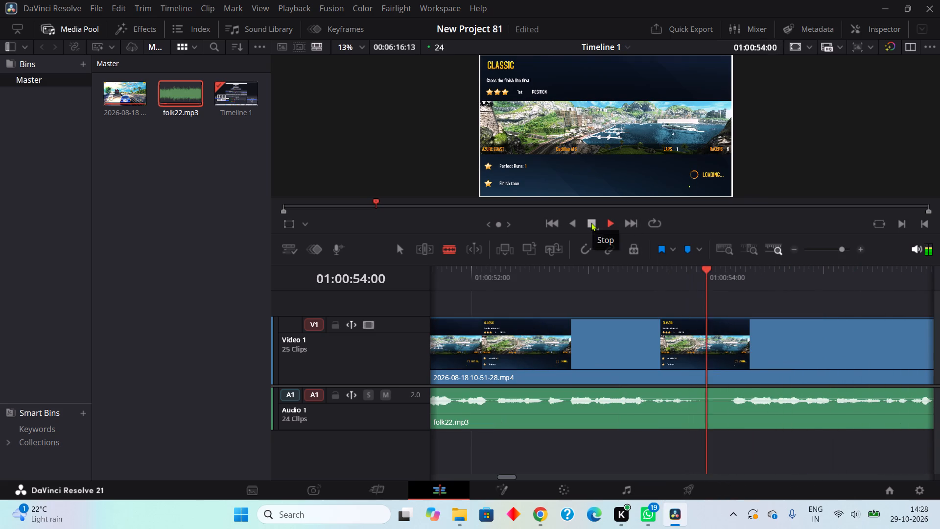
pyautogui.doubleClick(591, 222)
pyautogui.click(702, 415)
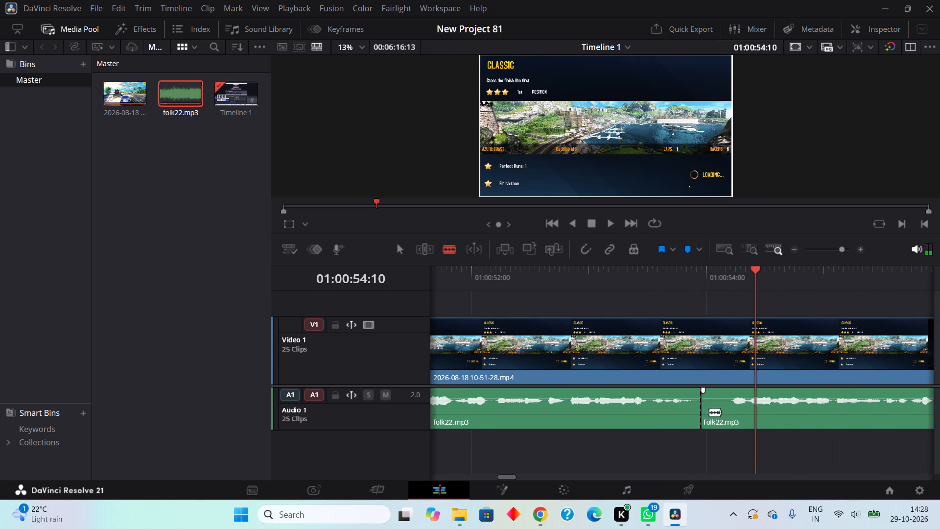
pyautogui.click(735, 417)
pyautogui.rightClick(720, 415)
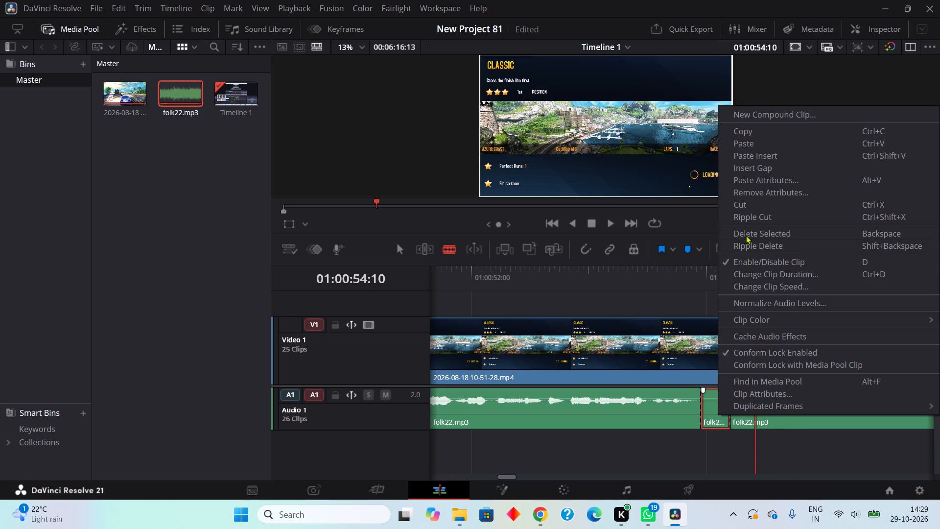
pyautogui.doubleClick(740, 216)
# Play on to 01:00:56:13, then ripple cut the quiet part of folk22.mp3 from about 01:00:56:06 to 01:00:56:14.
pyautogui.doubleClick(605, 223)
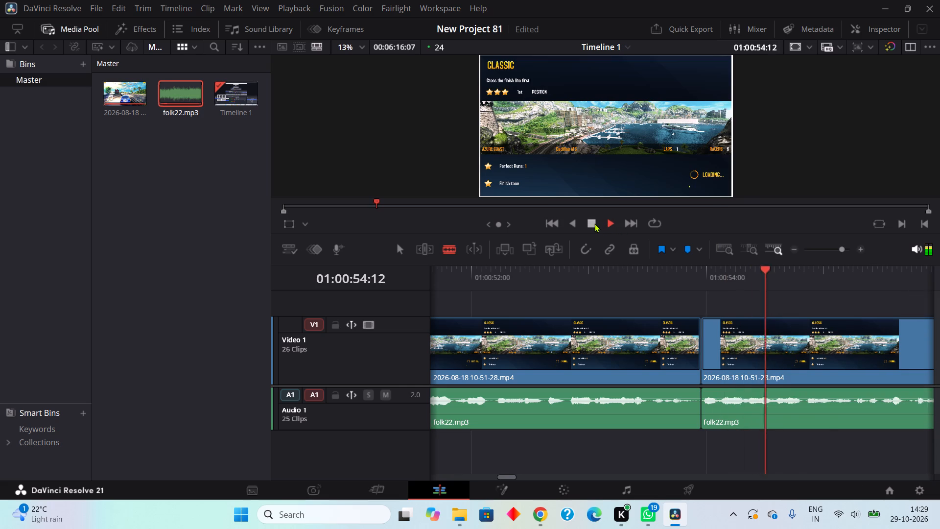
pyautogui.doubleClick(592, 223)
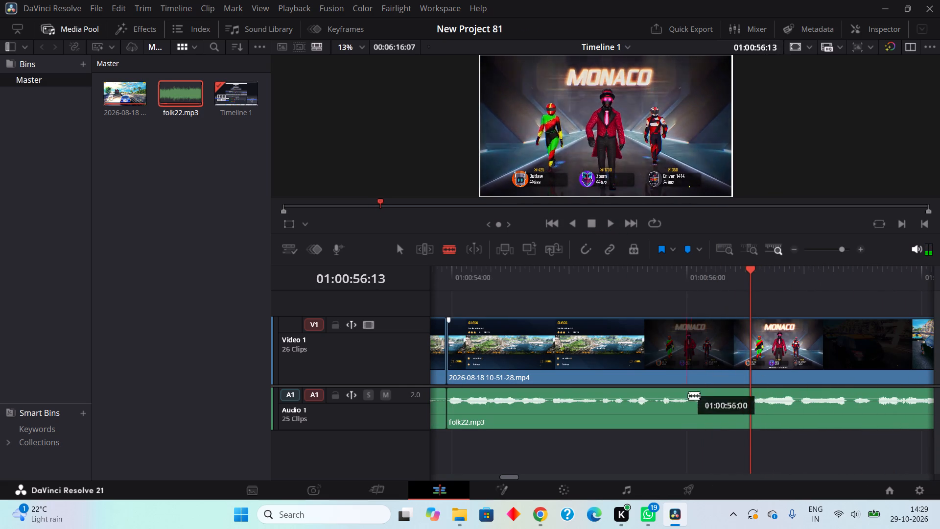
pyautogui.doubleClick(718, 415)
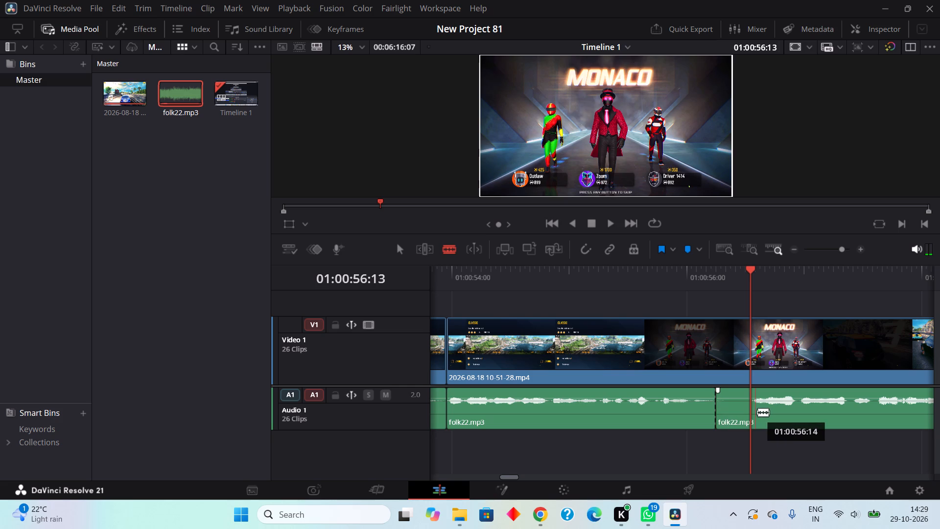
pyautogui.doubleClick(757, 412)
pyautogui.rightClick(740, 413)
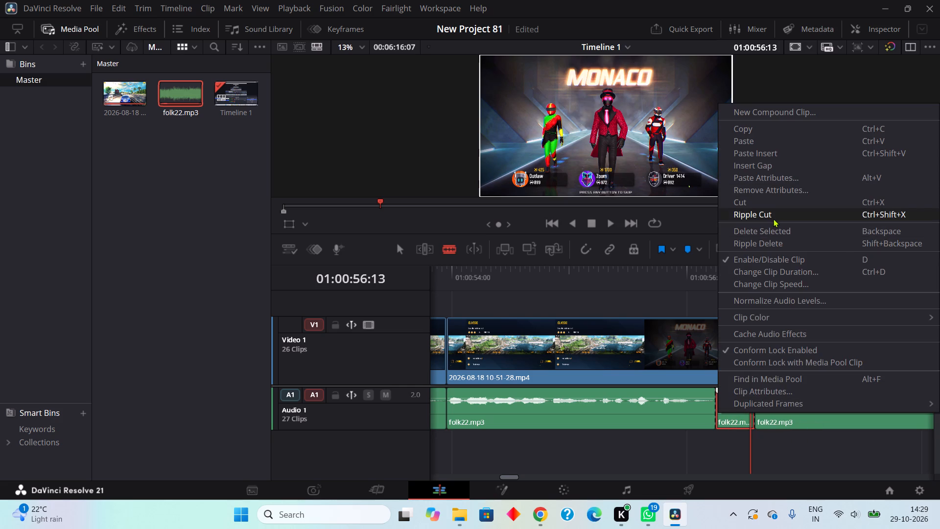
pyautogui.doubleClick(773, 218)
# Play on to 01:00:58:22, then split folk22.mp3 around the quiet part at about 01:00:58:09 and 01:00:58:18.
pyautogui.doubleClick(610, 219)
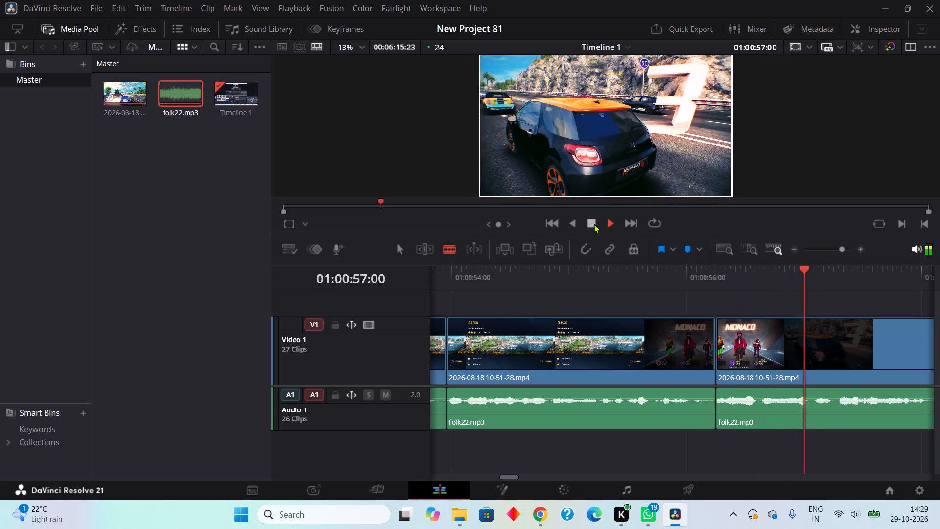
pyautogui.doubleClick(592, 224)
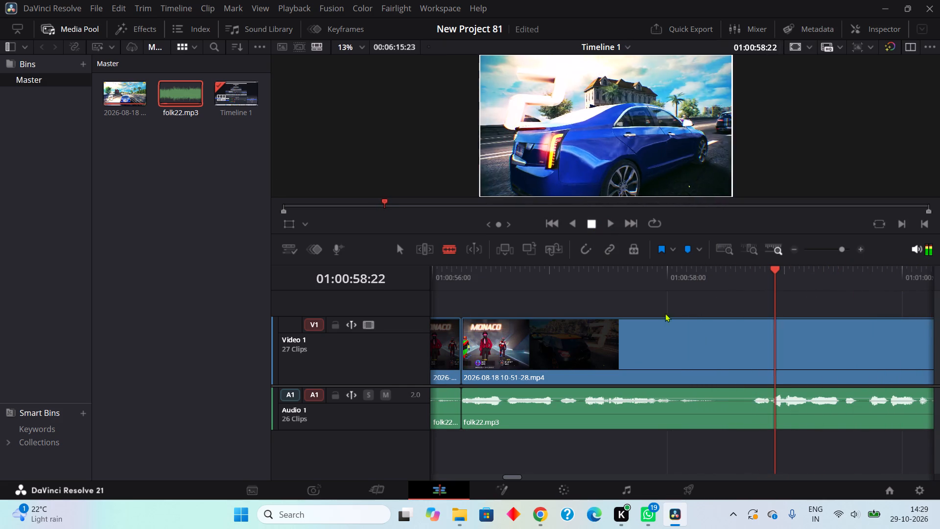
pyautogui.doubleClick(712, 412)
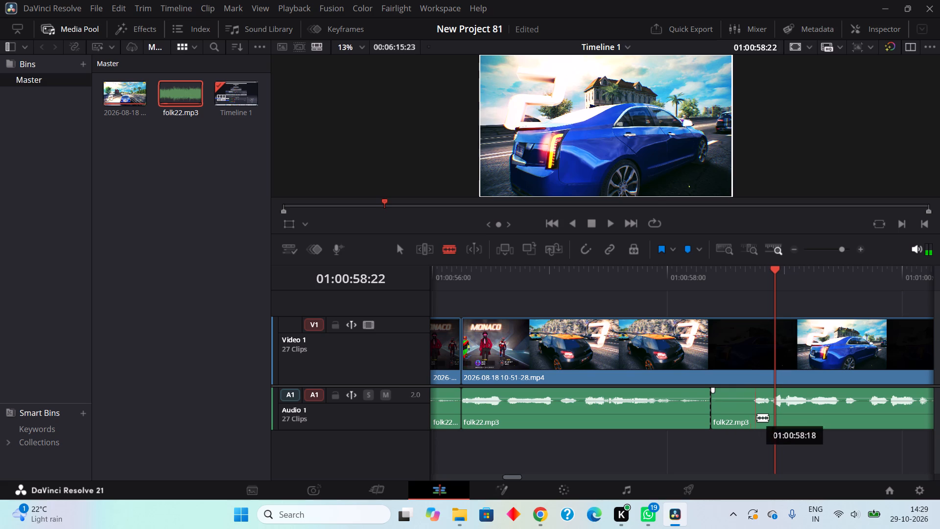
pyautogui.click(758, 417)
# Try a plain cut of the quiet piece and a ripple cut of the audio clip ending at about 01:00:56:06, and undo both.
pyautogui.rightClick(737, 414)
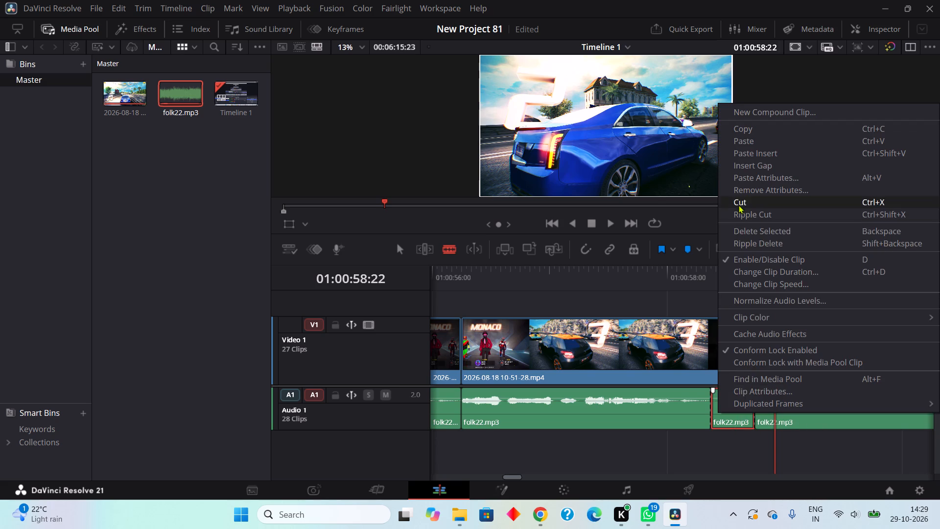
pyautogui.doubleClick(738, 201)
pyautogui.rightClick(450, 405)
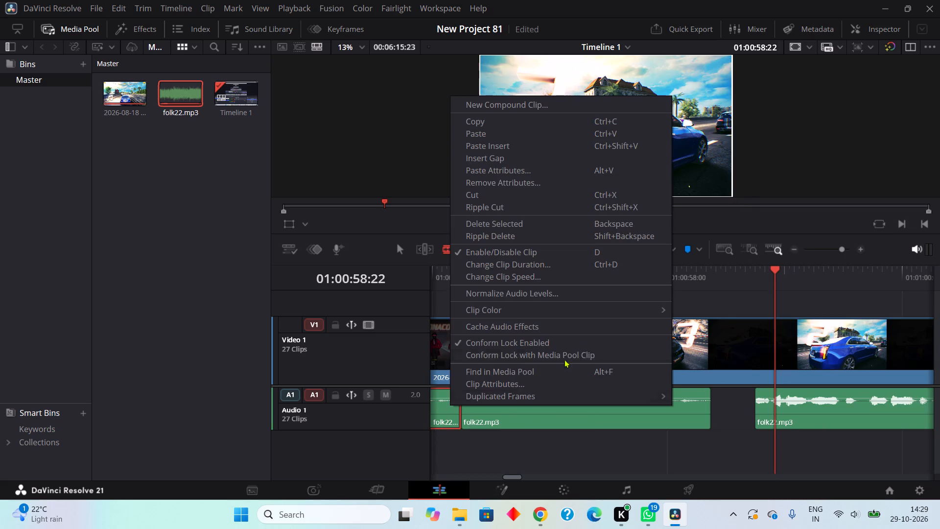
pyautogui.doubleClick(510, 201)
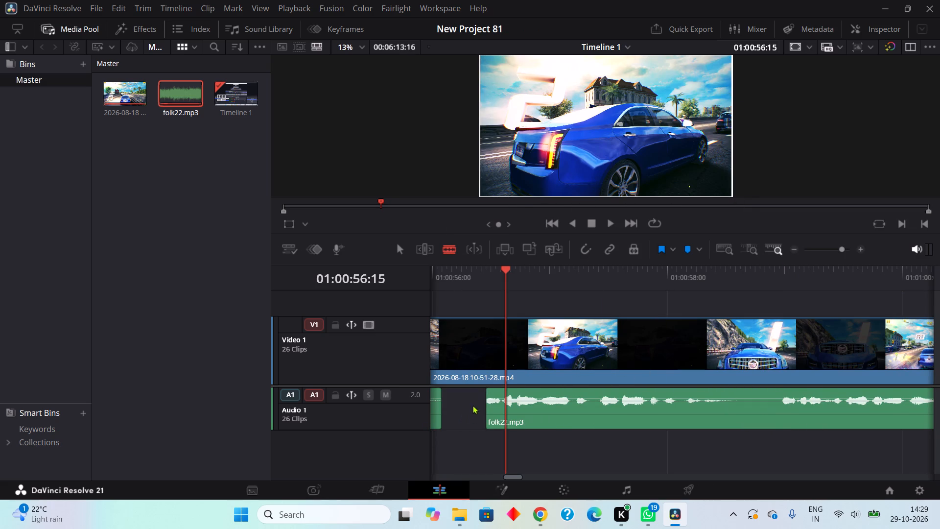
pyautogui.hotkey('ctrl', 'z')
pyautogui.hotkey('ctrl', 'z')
# Ripple cut the quiet piece of folk22.mp3 between the splits at about 01:00:58:09 and 01:00:58:18.
pyautogui.keyDown('ctrl'); pyautogui.rightClick(736, 416); pyautogui.keyUp('ctrl')
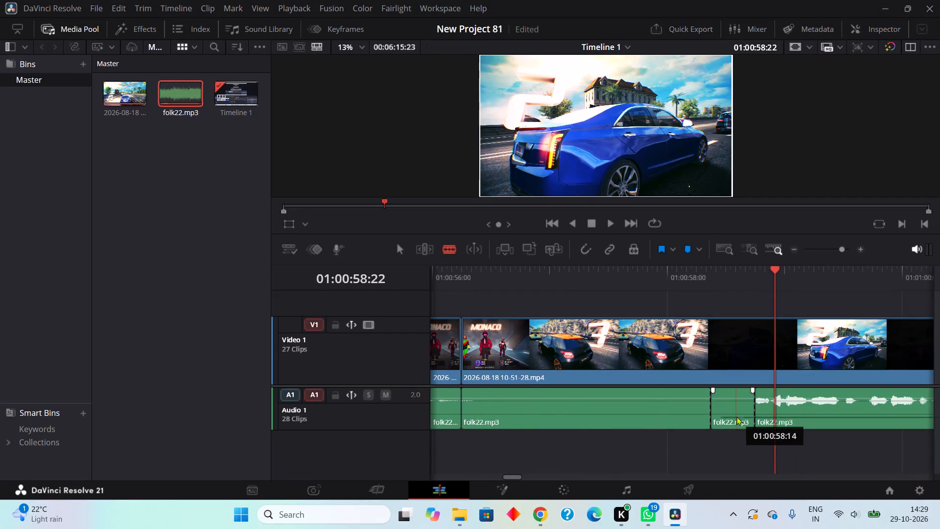
pyautogui.doubleClick(764, 216)
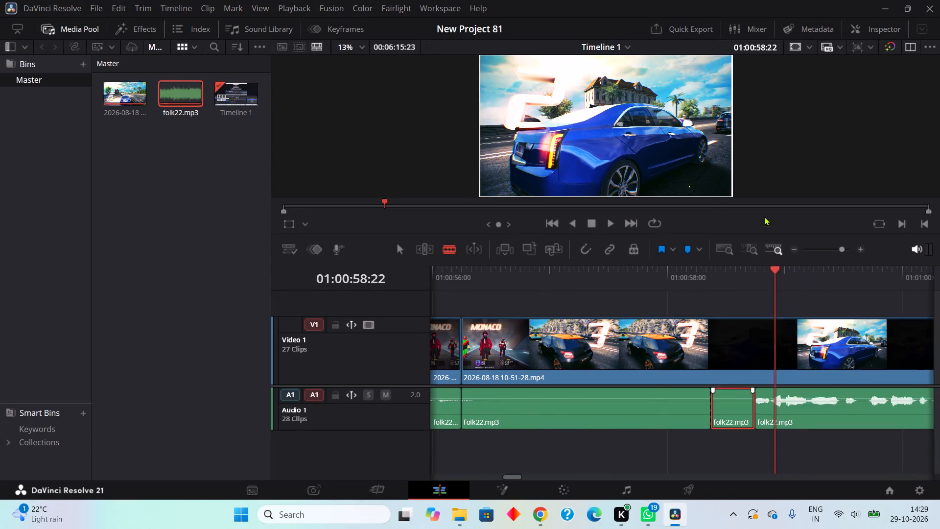
# Replay from 01:00:52:14 to 01:00:54:20, then ripple cut the folk22.mp3 clip spanning about 01:00:53:23 to 01:00:56:06.
pyautogui.moveTo(731, 269); pyautogui.dragTo(488, 331)
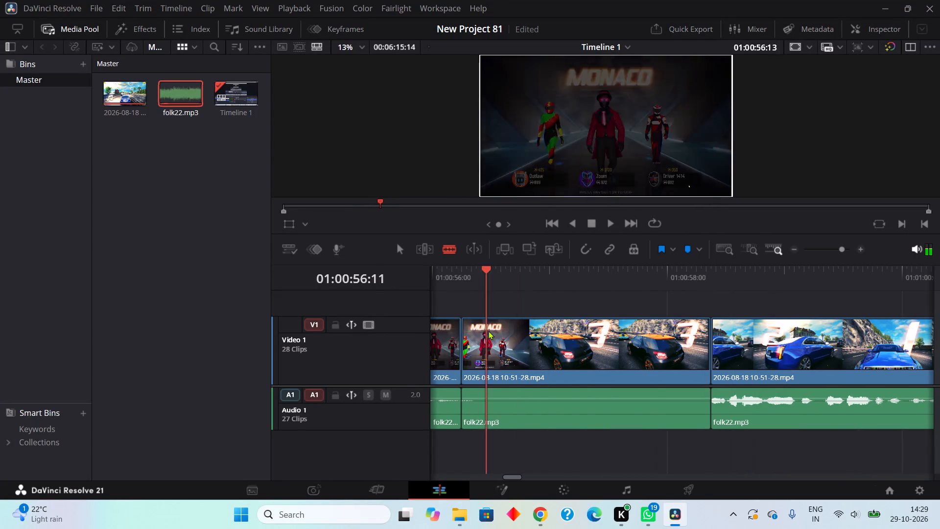
pyautogui.moveTo(488, 331); pyautogui.dragTo(841, 311)
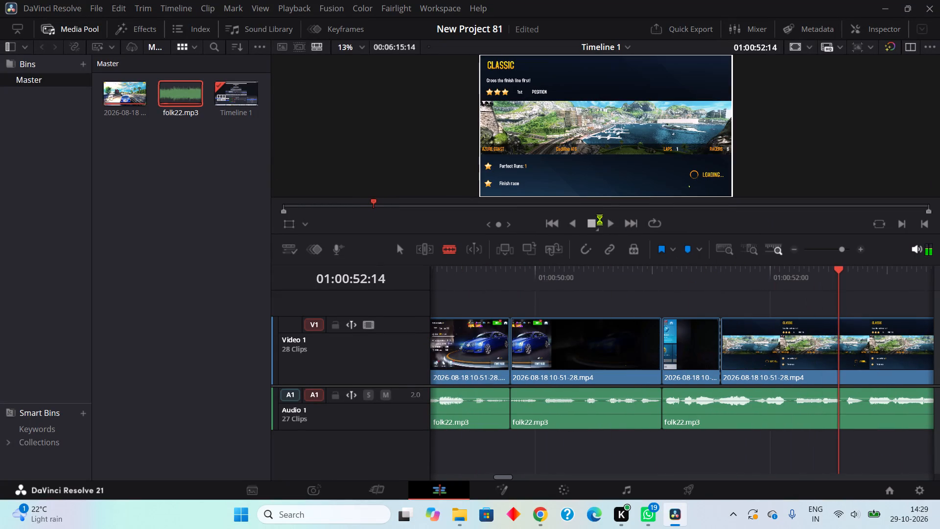
pyautogui.doubleClick(611, 225)
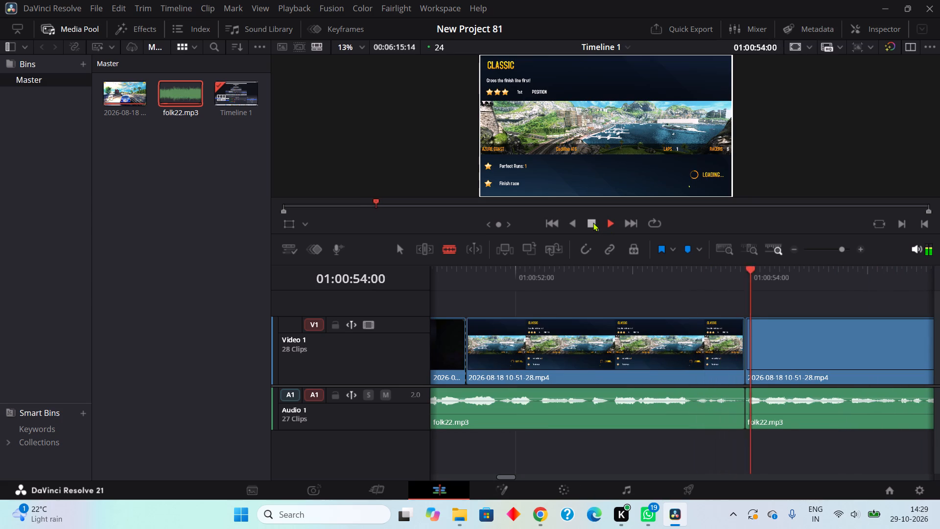
pyautogui.doubleClick(593, 222)
pyautogui.rightClick(801, 420)
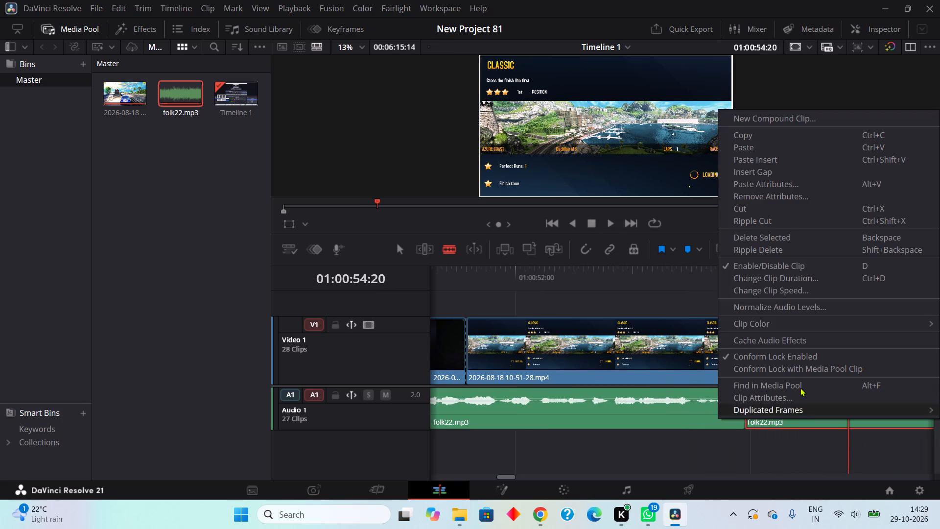
pyautogui.doubleClick(772, 216)
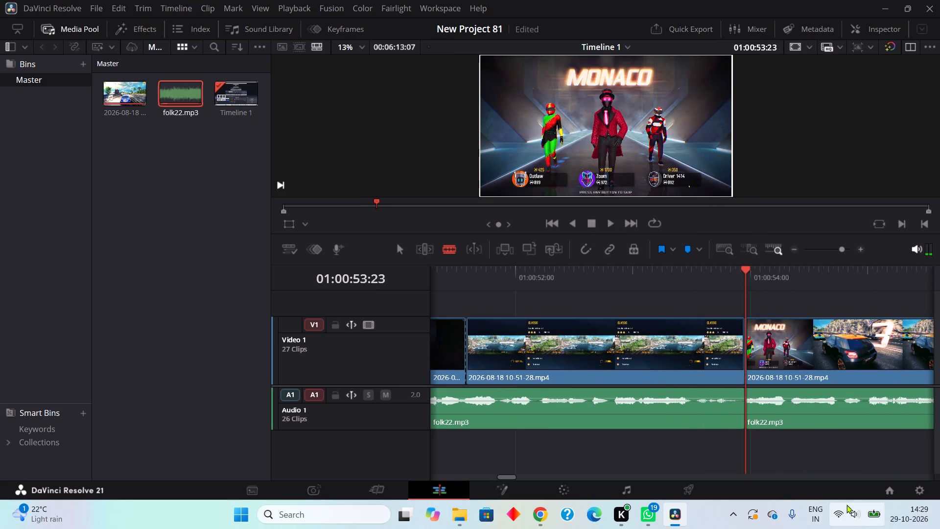
# Play on to 01:00:58:10, then ripple cut the quiet part of folk22.mp3 from about 01:00:58:03 to 01:00:58:15.
pyautogui.click(607, 220)
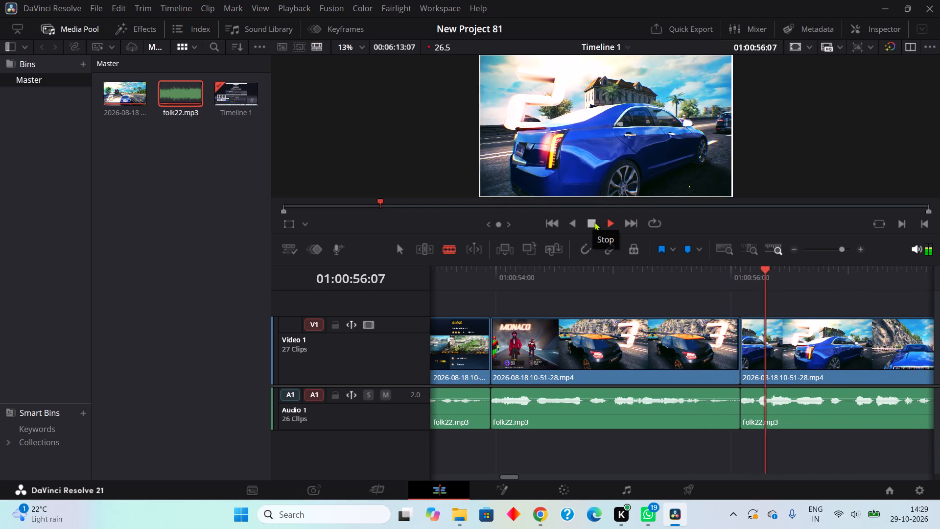
pyautogui.click(592, 223)
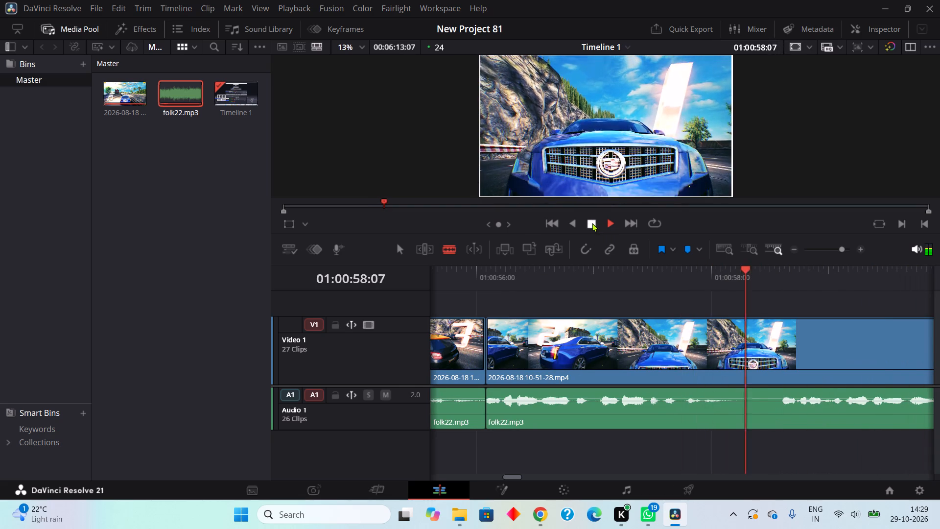
pyautogui.click(728, 415)
pyautogui.click(785, 414)
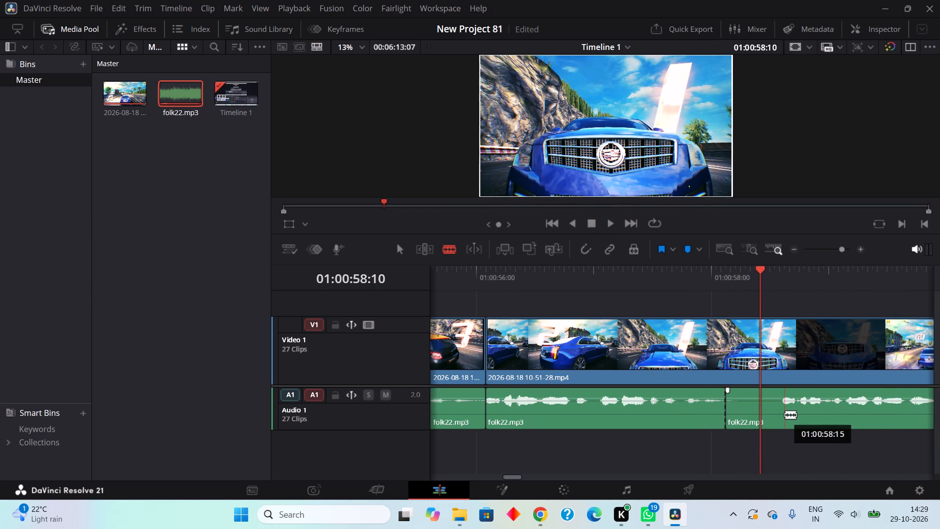
pyautogui.rightClick(769, 415)
pyautogui.click(763, 222)
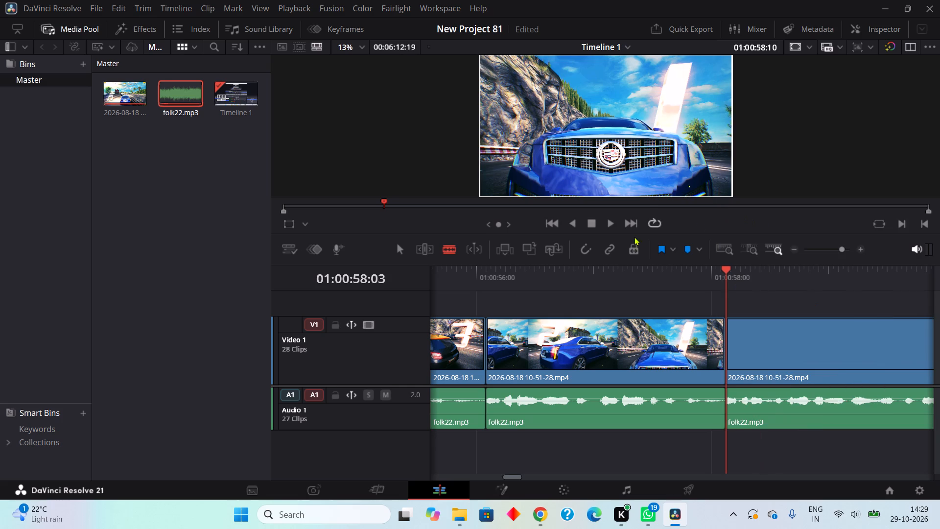
# Play on to 01:01:04:18, then ripple cut the quiet part of folk22.mp3 from about 01:01:04:02 to 01:01:04:14.
pyautogui.click(608, 223)
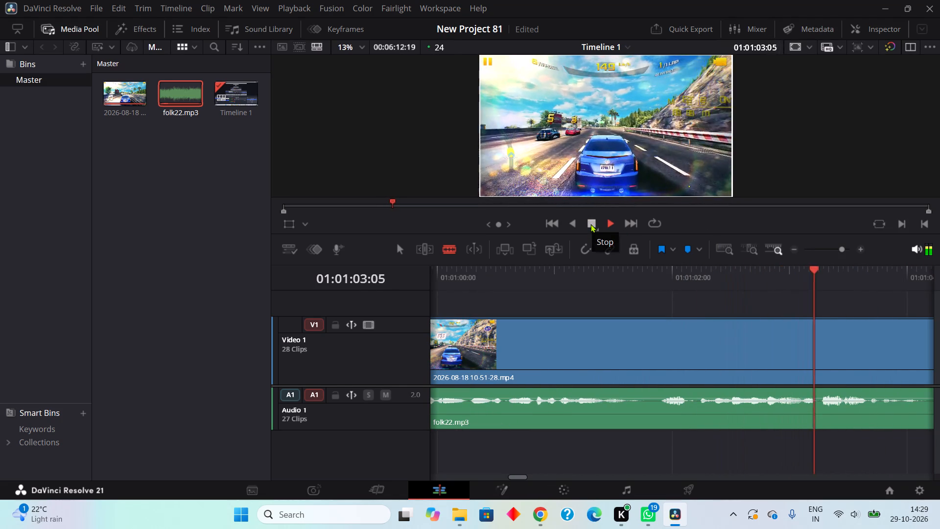
pyautogui.click(591, 223)
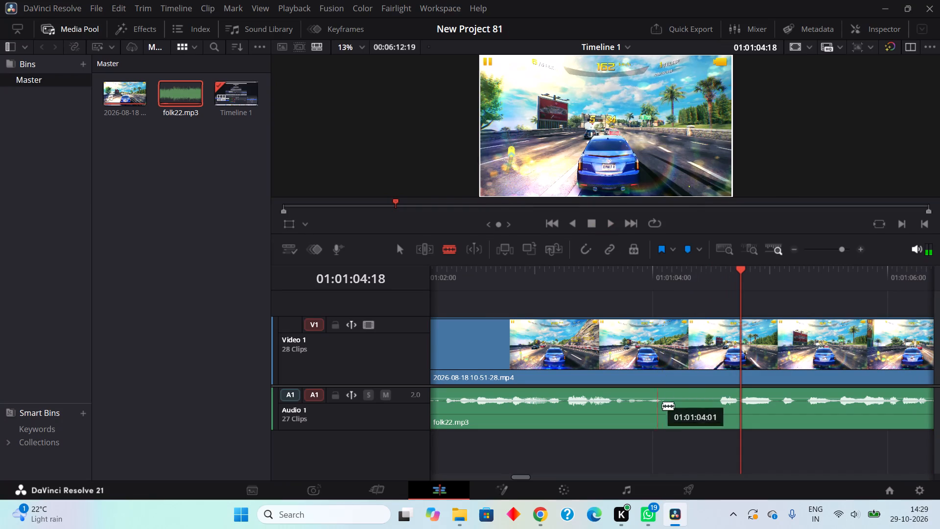
pyautogui.click(666, 418)
pyautogui.click(722, 416)
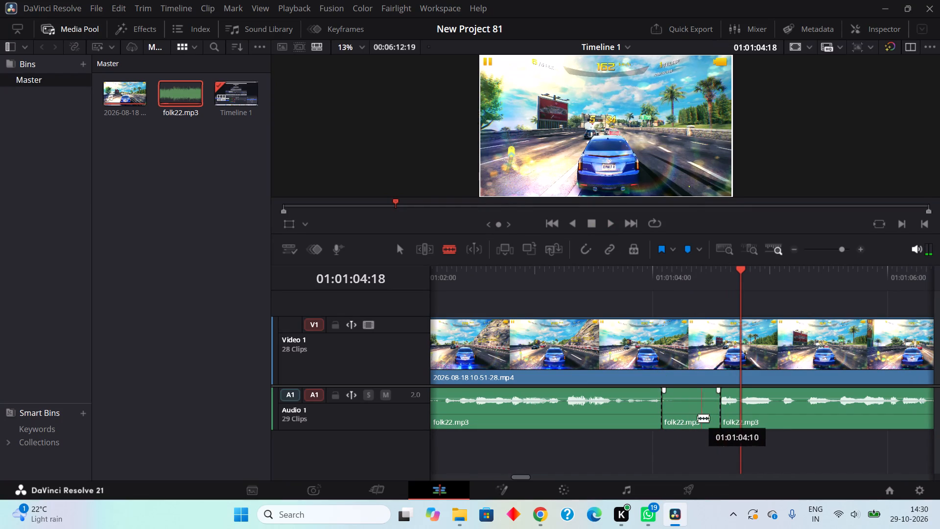
pyautogui.rightClick(698, 418)
pyautogui.click(726, 219)
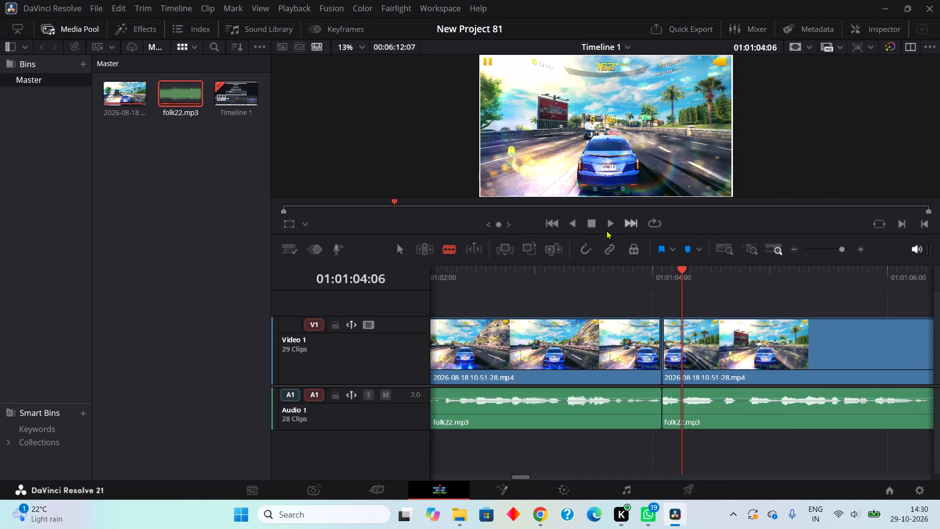
# Play on to 01:01:07:08, then ripple cut the quiet part of folk22.mp3 from about 01:01:06:11 to 01:01:06:17.
pyautogui.click(610, 222)
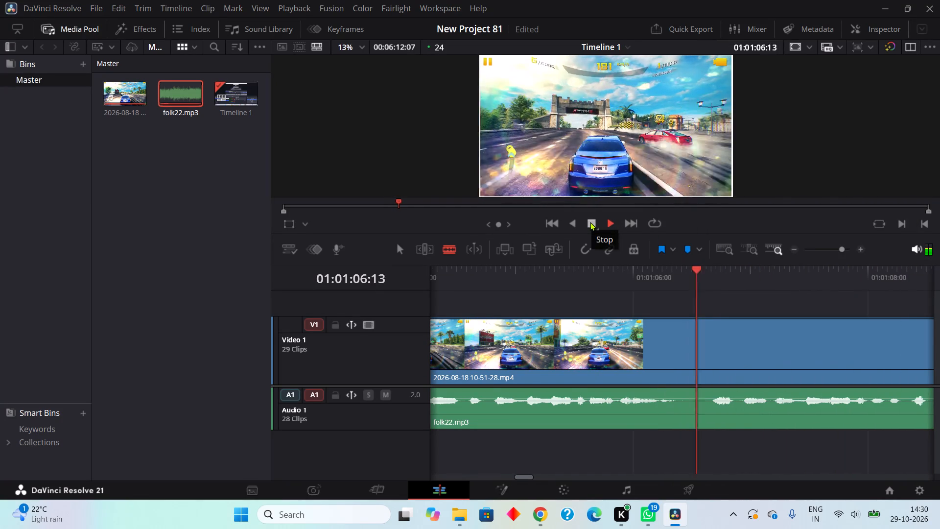
pyautogui.click(590, 222)
pyautogui.click(688, 417)
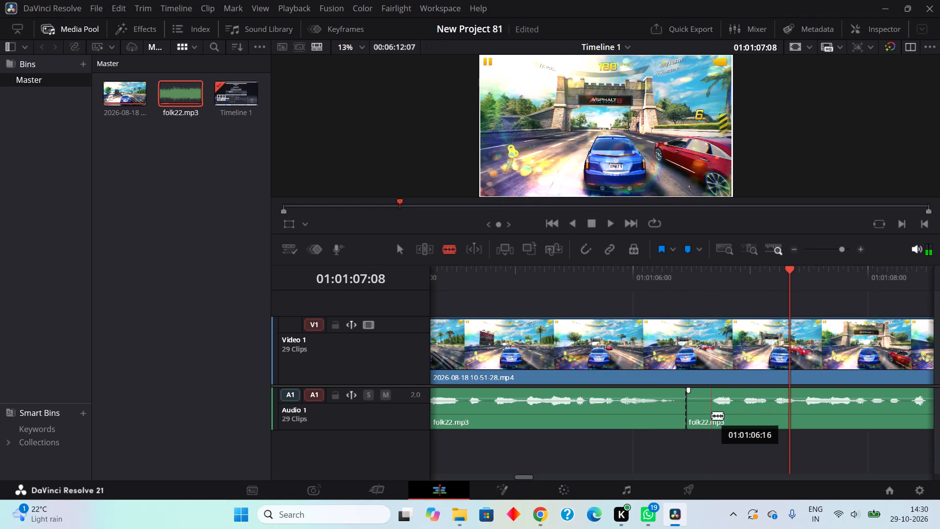
pyautogui.click(716, 419)
pyautogui.rightClick(707, 419)
pyautogui.click(736, 220)
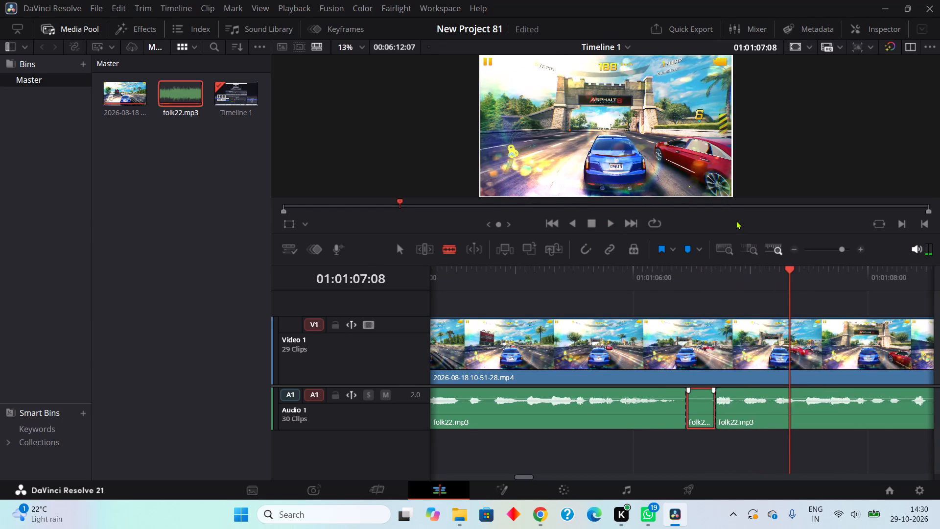
# Play on to 01:01:09:05, then ripple cut the quiet part of folk22.mp3 from about 01:01:08:18 to 01:01:09:04.
pyautogui.click(610, 223)
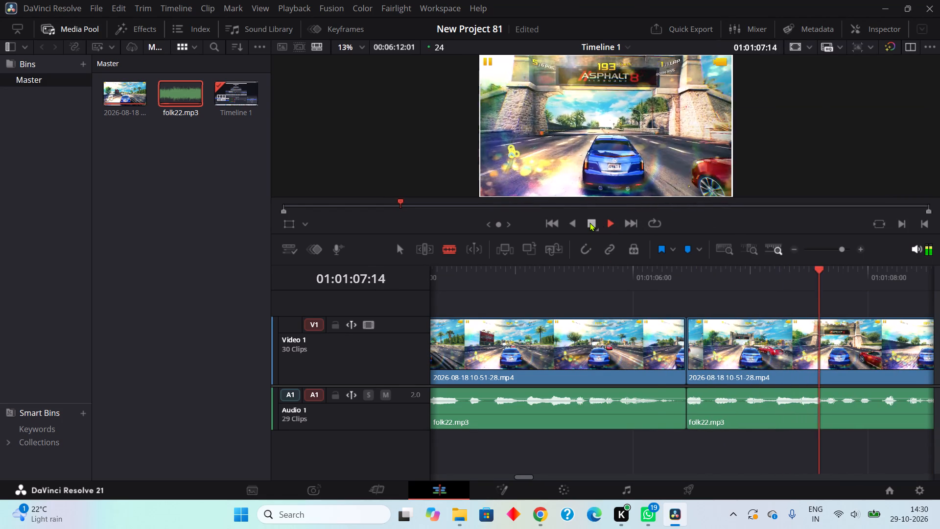
pyautogui.click(591, 222)
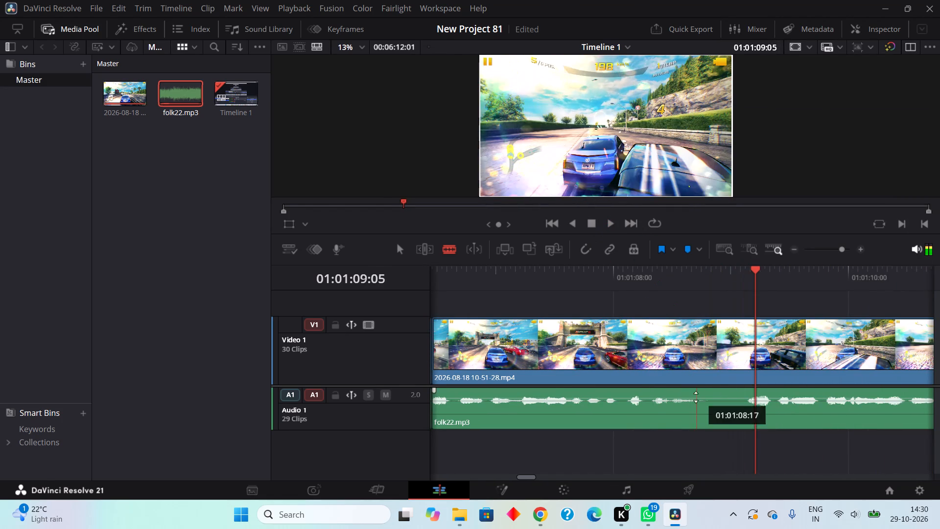
pyautogui.click(705, 414)
pyautogui.click(753, 415)
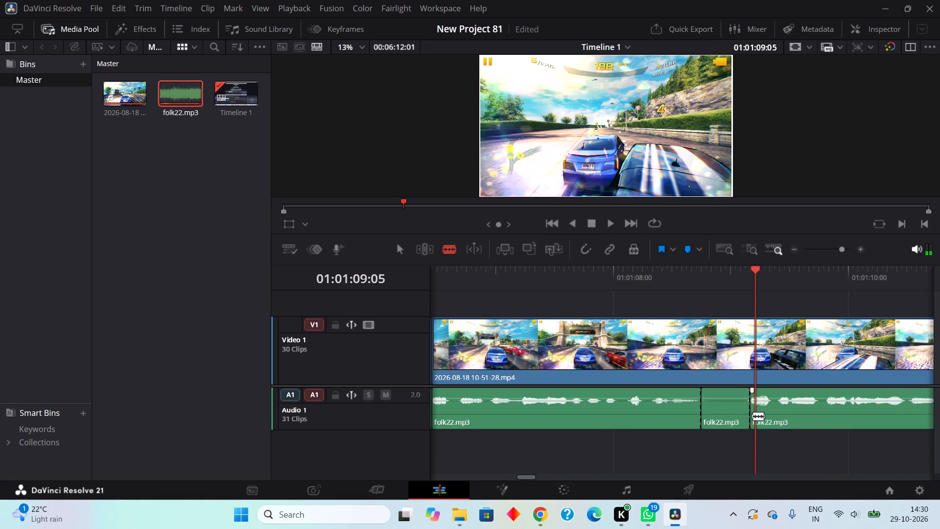
pyautogui.rightClick(738, 416)
pyautogui.click(780, 220)
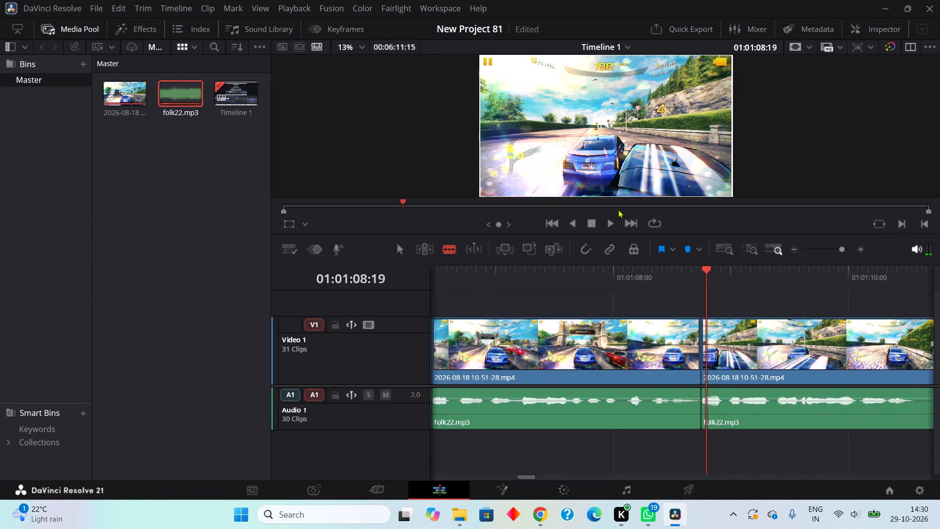
# Play on to 01:01:11:22, then ripple cut the quiet part of folk22.mp3 from about 01:01:11:18 to 01:01:12:04.
pyautogui.click(606, 226)
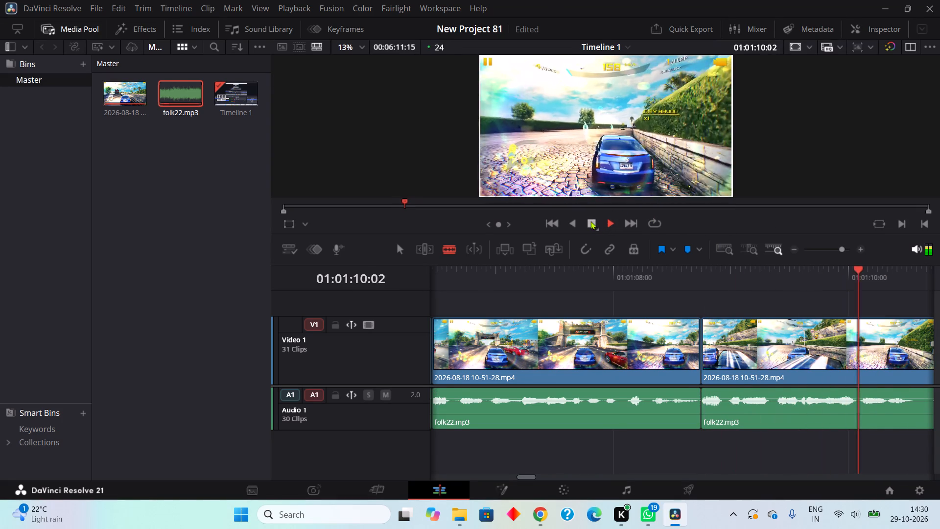
pyautogui.click(590, 221)
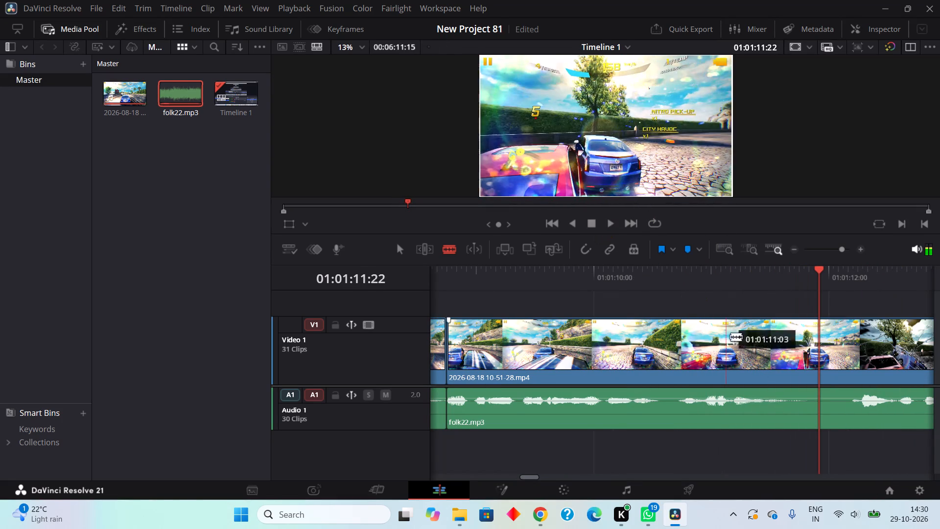
pyautogui.click(800, 420)
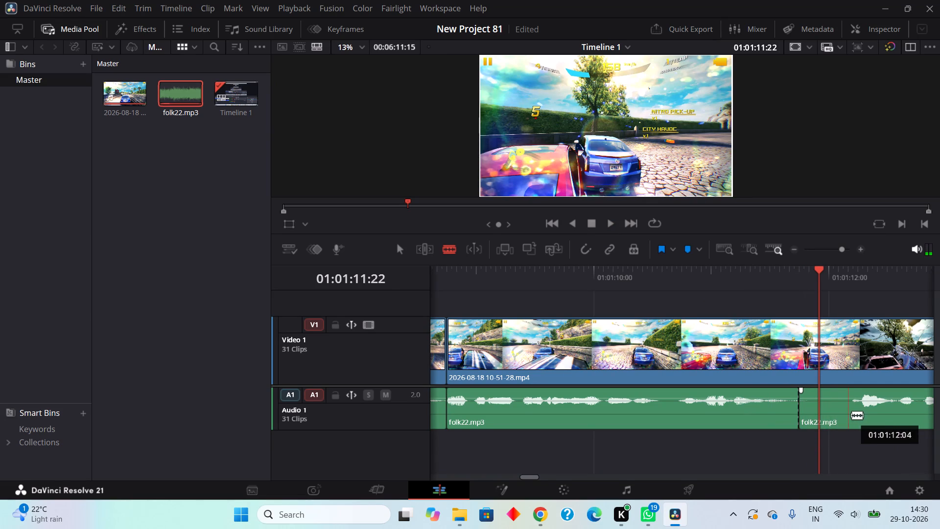
pyautogui.click(851, 415)
pyautogui.rightClick(817, 412)
pyautogui.click(772, 211)
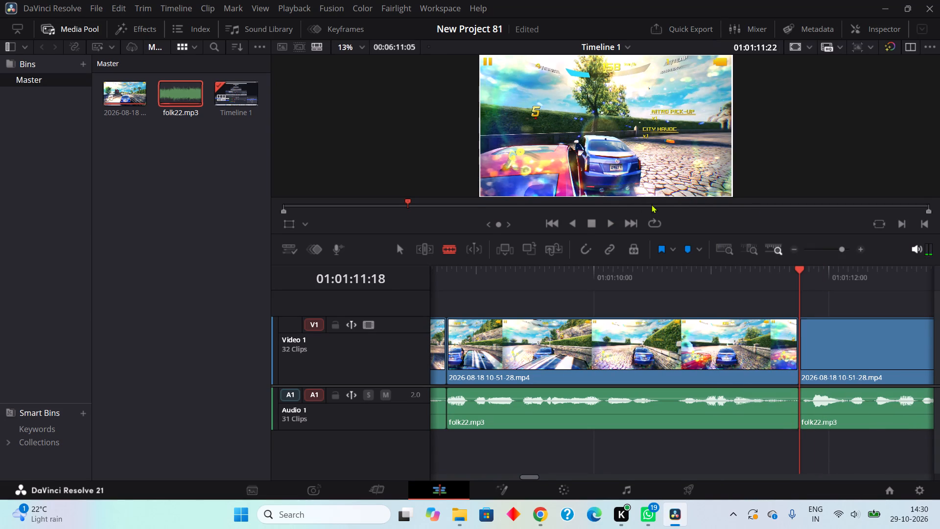
# Play on to 01:01:15:04, then ripple cut the quiet part of folk22.mp3 from about 01:01:14:09 to 01:01:14:20.
pyautogui.click(609, 220)
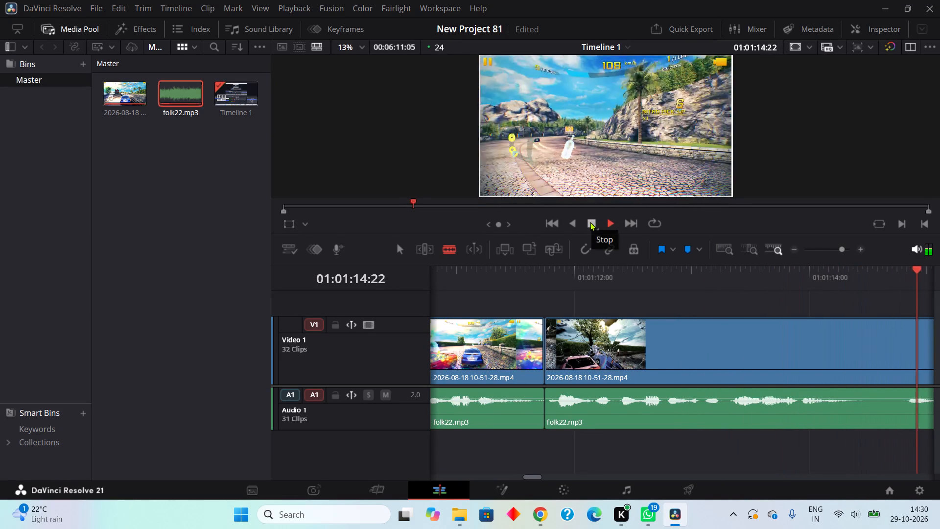
pyautogui.click(590, 222)
pyautogui.click(602, 410)
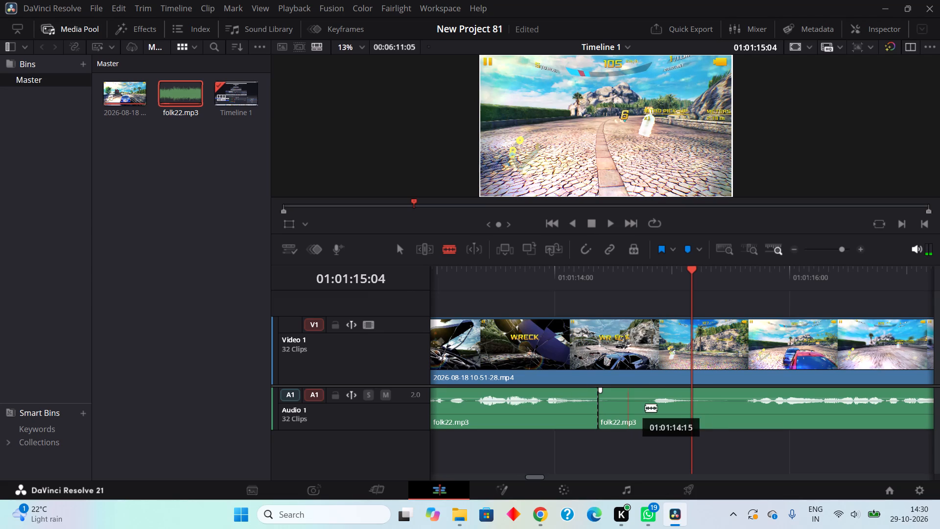
pyautogui.click(656, 414)
pyautogui.rightClick(638, 414)
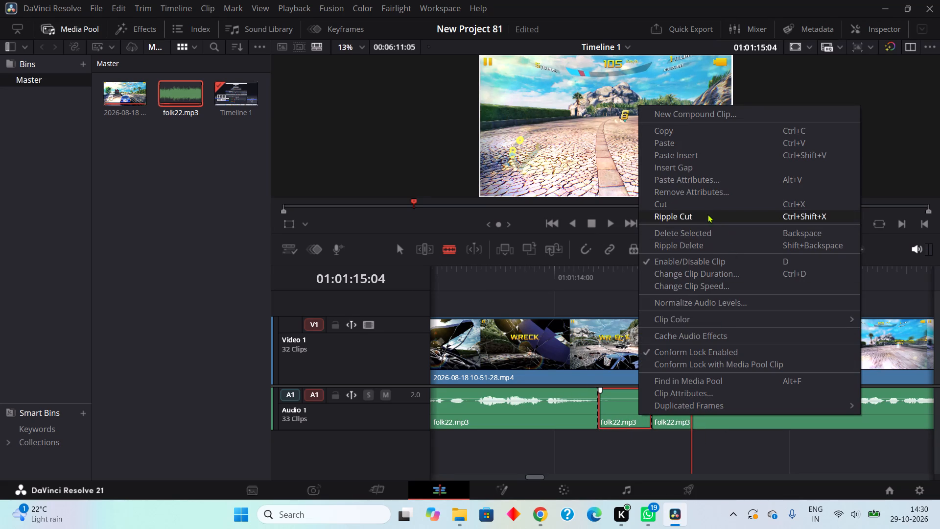
pyautogui.click(707, 214)
# Ripple cut the remaining quiet part of folk22.mp3 from about 01:01:14:17 to 01:01:15:04.
pyautogui.click(642, 408)
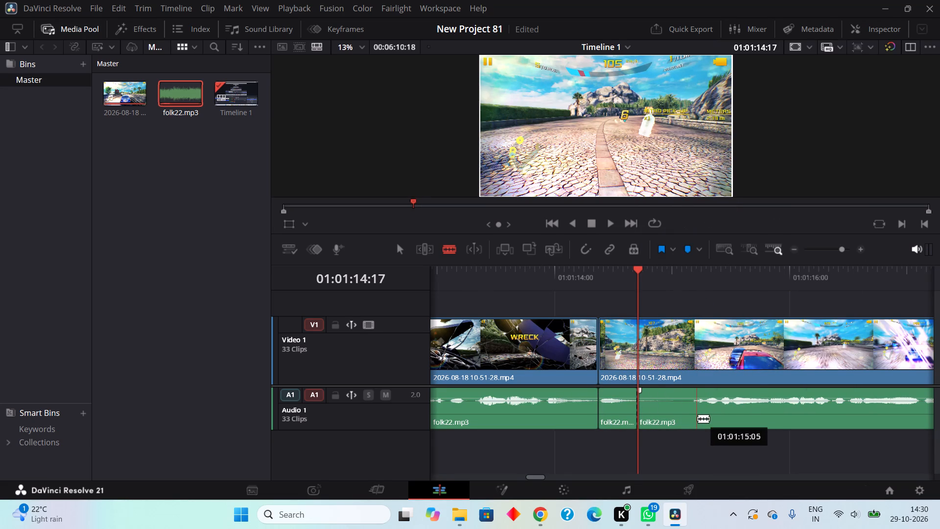
pyautogui.click(694, 421)
pyautogui.rightClick(660, 401)
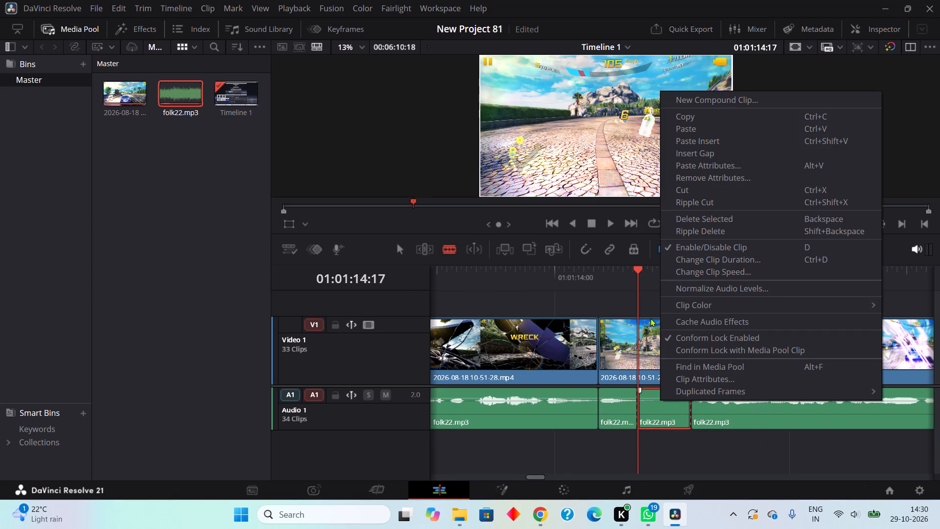
pyautogui.doubleClick(703, 197)
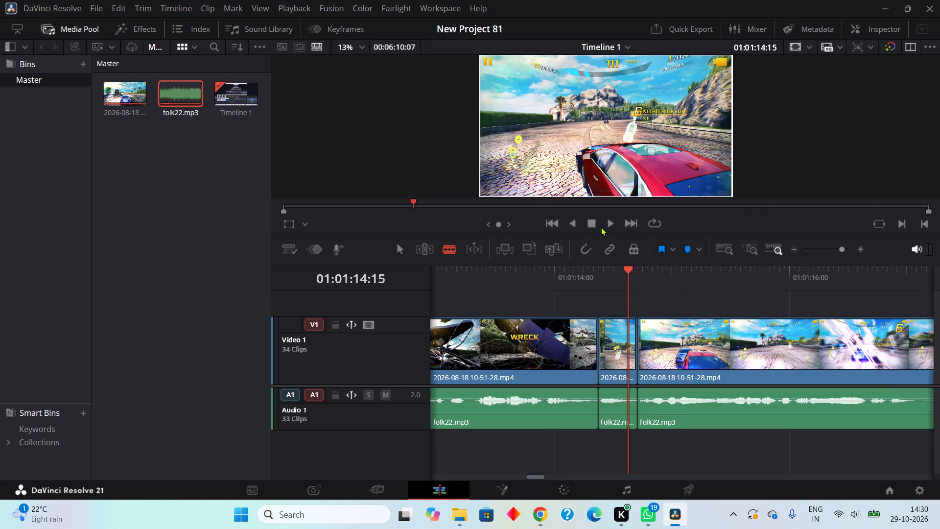
# Play on to 01:01:18:07, then ripple cut the quiet part of folk22.mp3 from about 01:01:17:01 to 01:01:17:09.
pyautogui.click(610, 223)
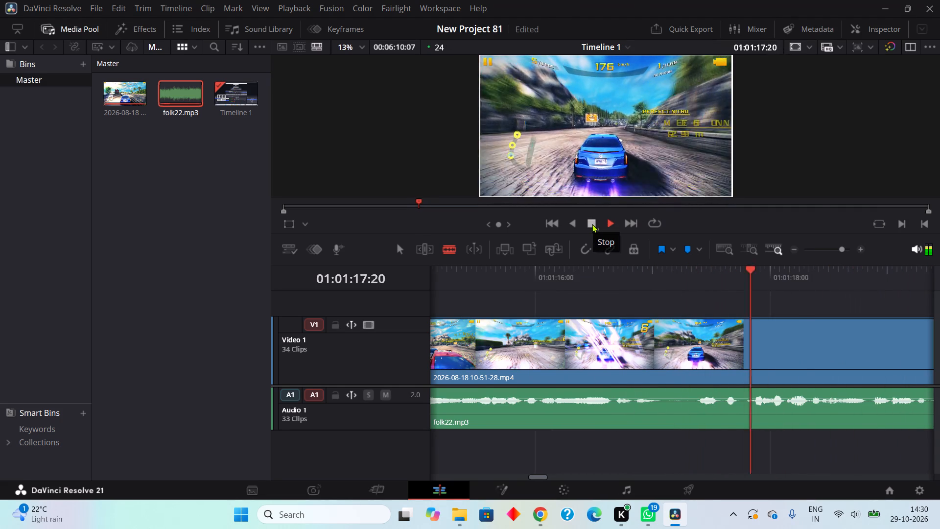
pyautogui.click(592, 223)
pyautogui.click(660, 412)
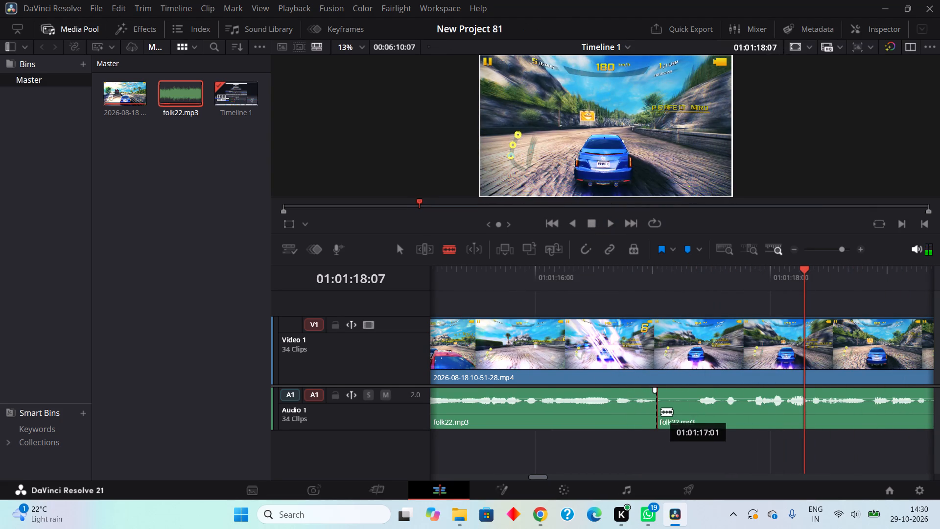
pyautogui.click(700, 415)
pyautogui.rightClick(692, 415)
pyautogui.rightClick(687, 413)
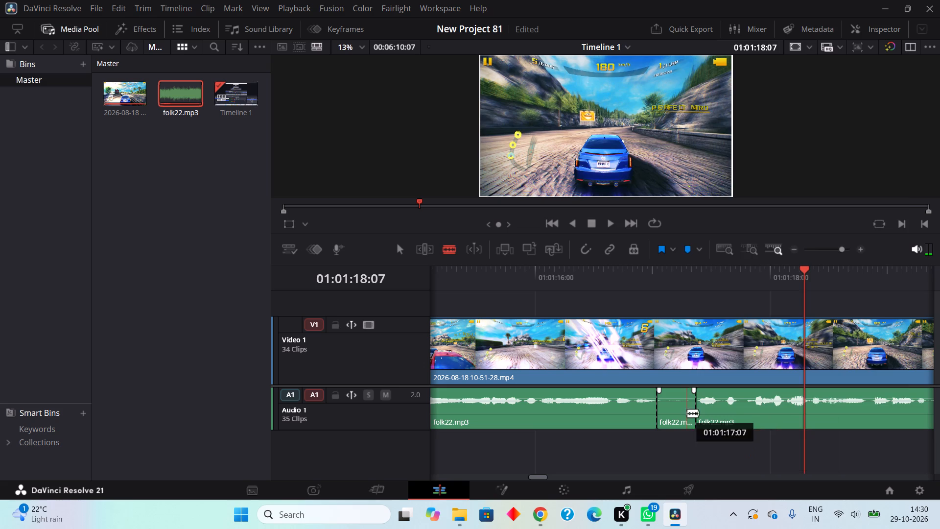
pyautogui.click(722, 212)
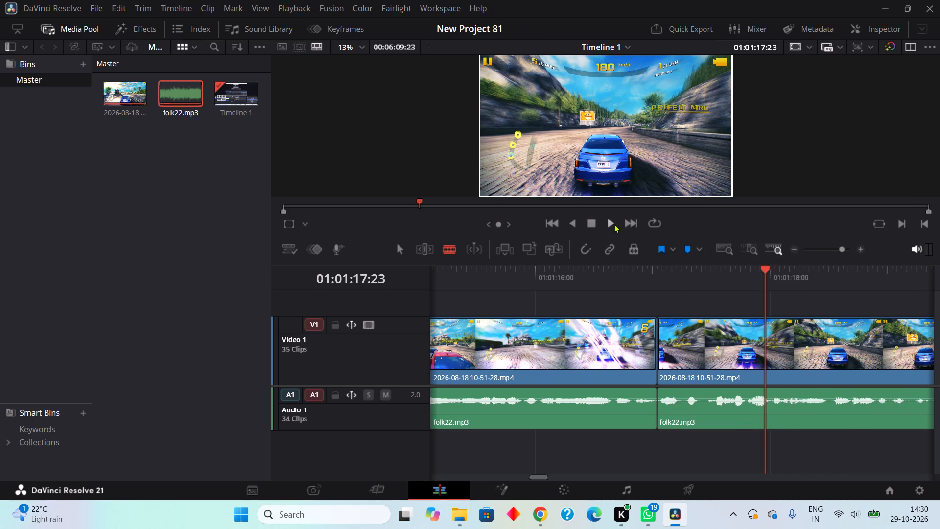
# Play on to 01:01:20:10, then ripple cut the quiet part of folk22.mp3 from about 01:01:19:12 to 01:01:19:18.
pyautogui.click(611, 224)
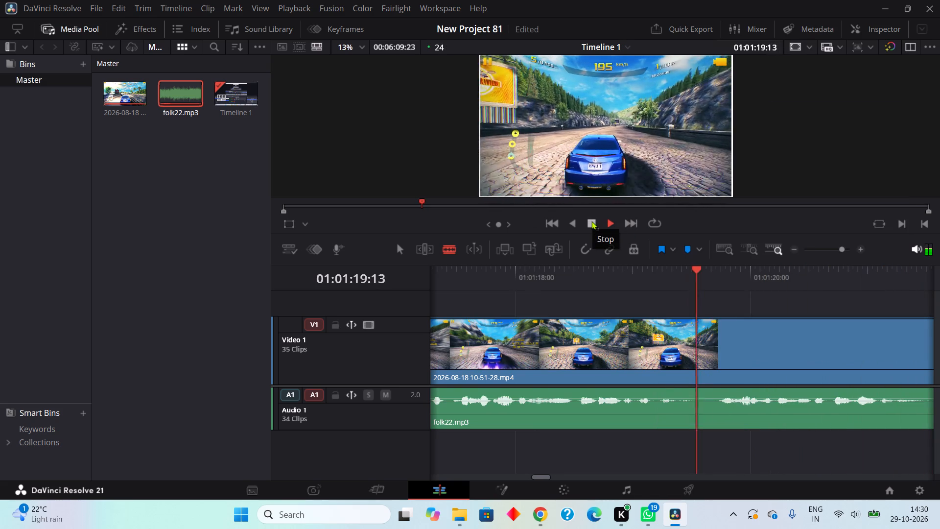
pyautogui.click(591, 221)
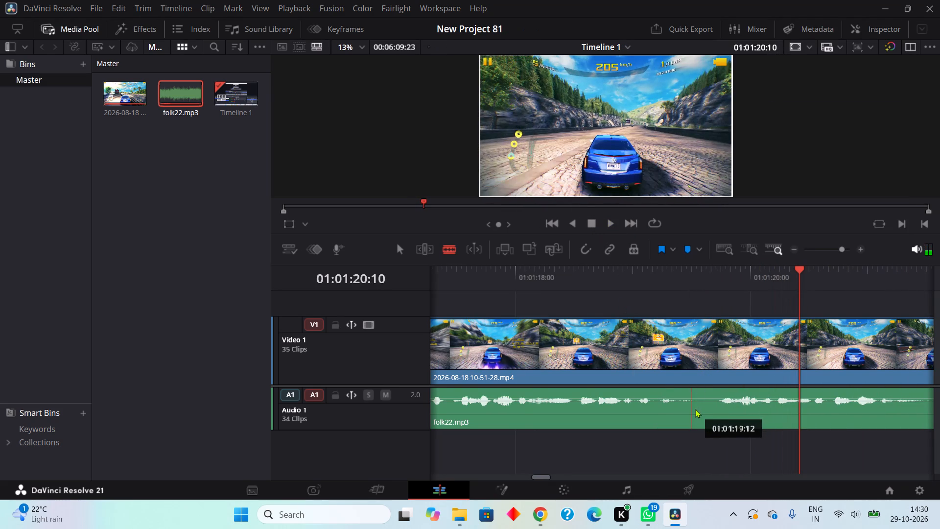
pyautogui.click(695, 409)
pyautogui.click(723, 414)
pyautogui.rightClick(717, 414)
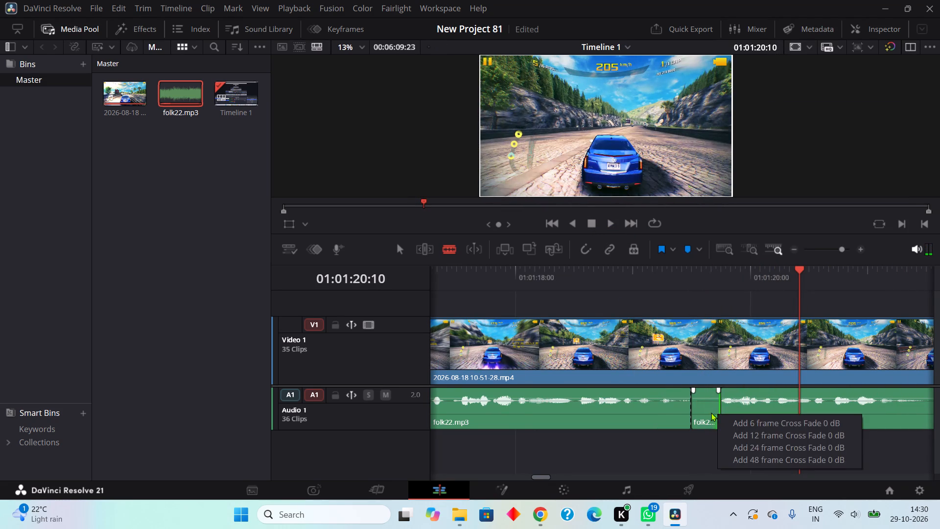
pyautogui.rightClick(711, 412)
pyautogui.click(752, 215)
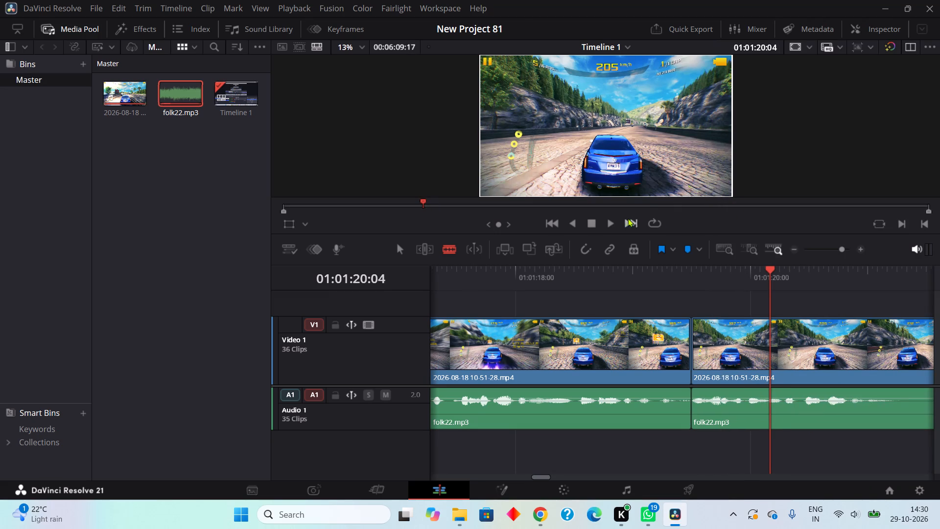
# Play on to 01:01:22:14, then ripple cut the quiet part of folk22.mp3 from about 01:01:21:05 to 01:01:21:14.
pyautogui.click(611, 225)
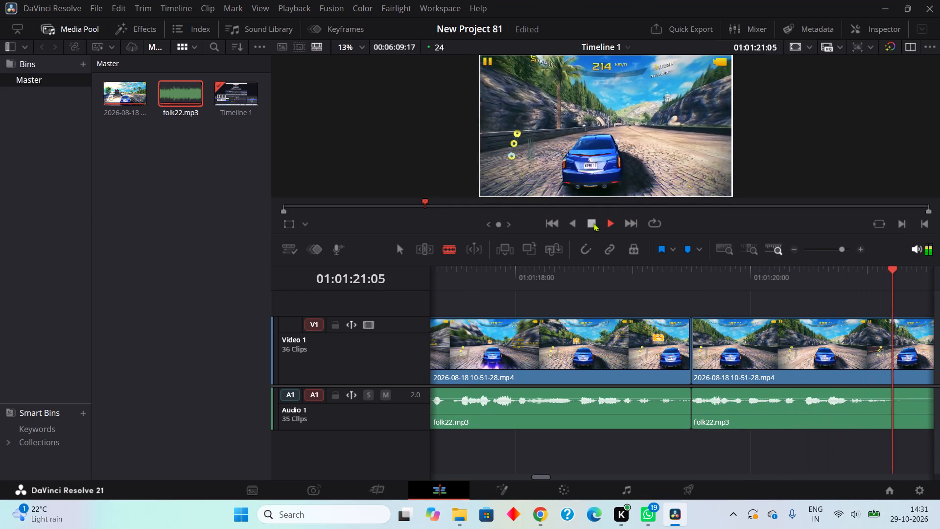
pyautogui.click(593, 223)
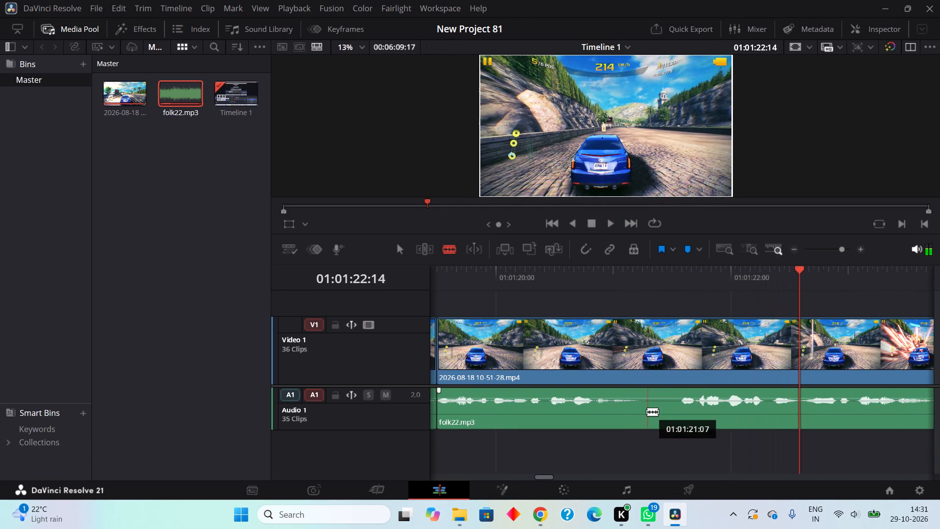
pyautogui.click(639, 418)
pyautogui.click(683, 417)
pyautogui.rightClick(660, 418)
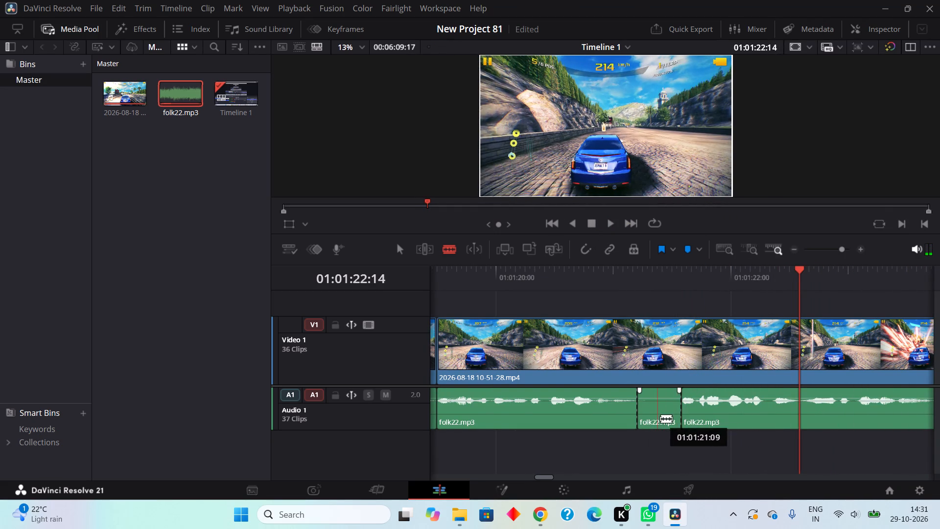
pyautogui.click(714, 223)
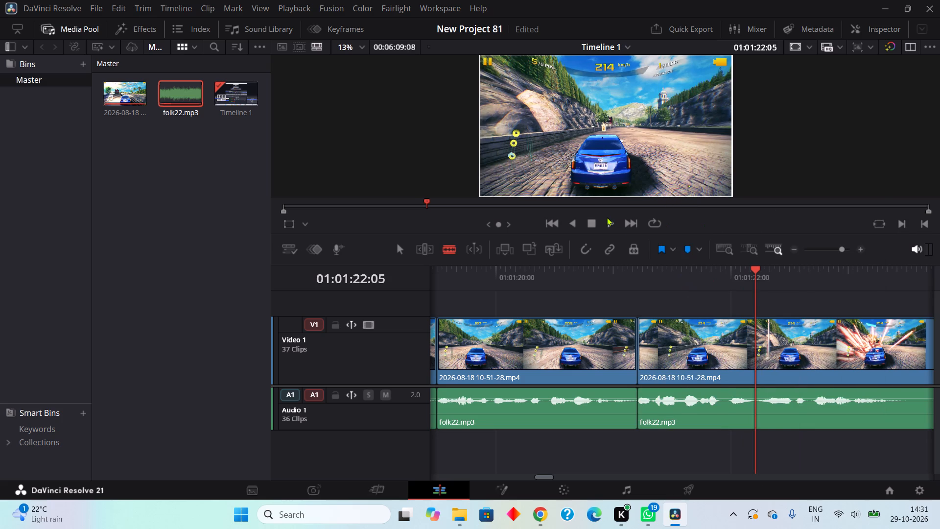
# Play on to 01:01:24:13, then ripple cut the quiet part of folk22.mp3 from about 01:01:23:10 to 01:01:23:20.
pyautogui.click(607, 217)
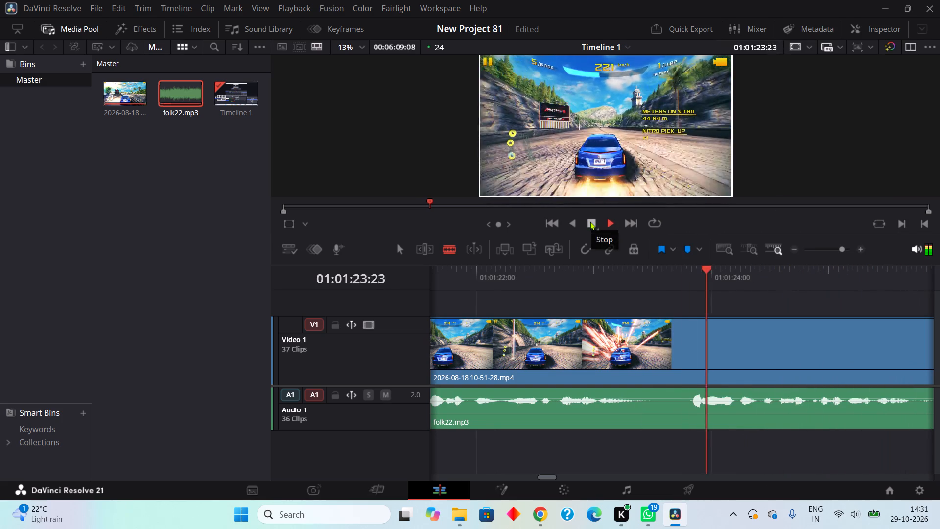
pyautogui.click(590, 221)
pyautogui.click(647, 416)
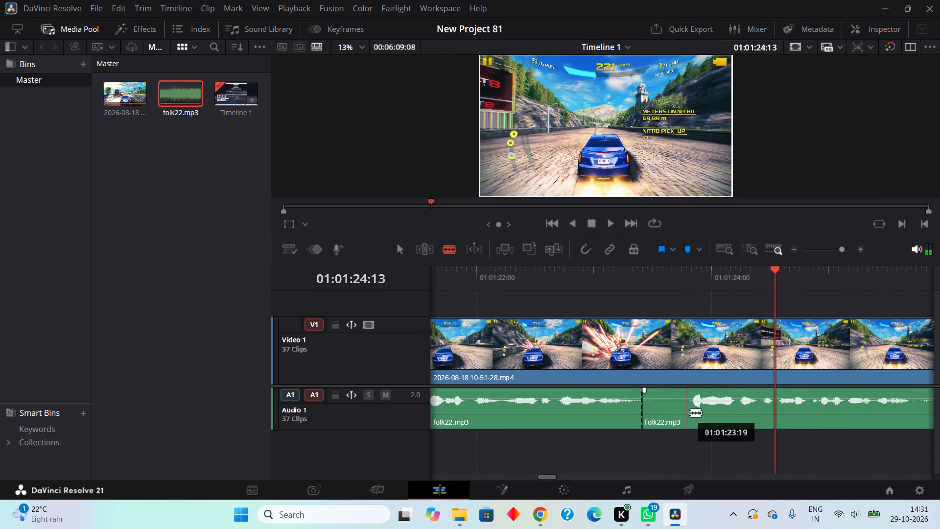
pyautogui.click(695, 412)
pyautogui.rightClick(682, 412)
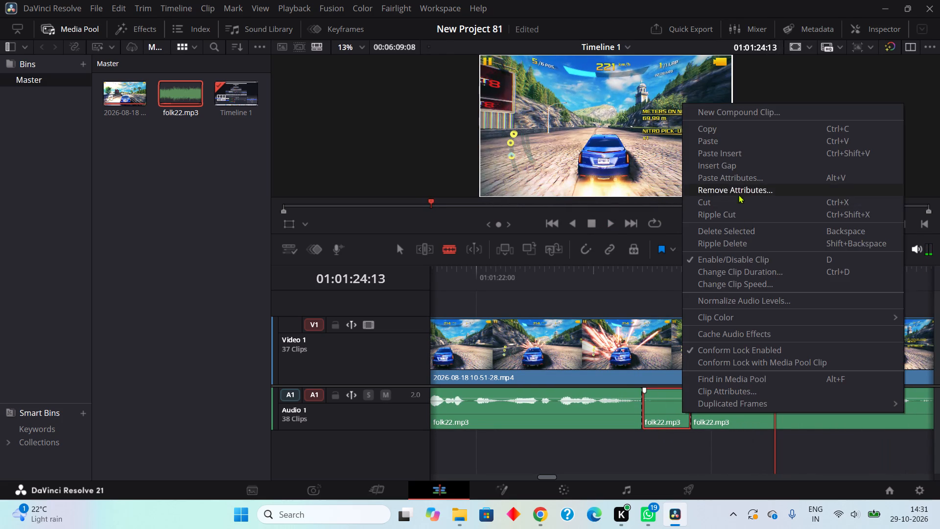
pyautogui.click(734, 212)
# Play on to 01:01:26:13, then ripple cut the quiet part of folk22.mp3 from about 01:01:25:12 to 01:01:25:17.
pyautogui.click(610, 222)
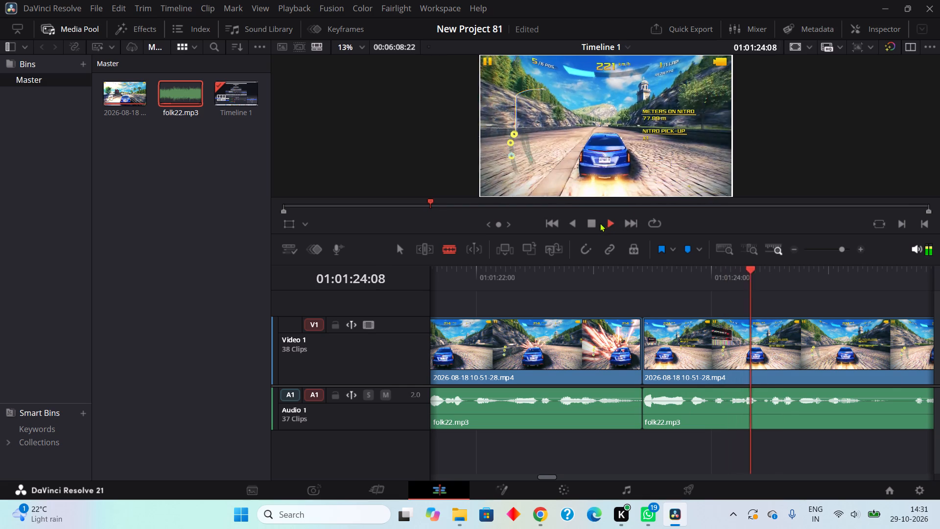
pyautogui.click(592, 222)
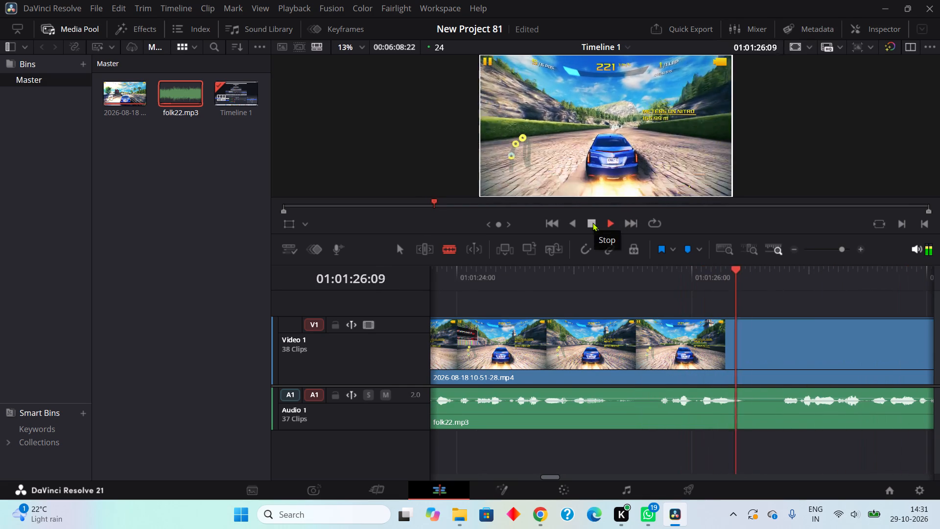
pyautogui.click(634, 418)
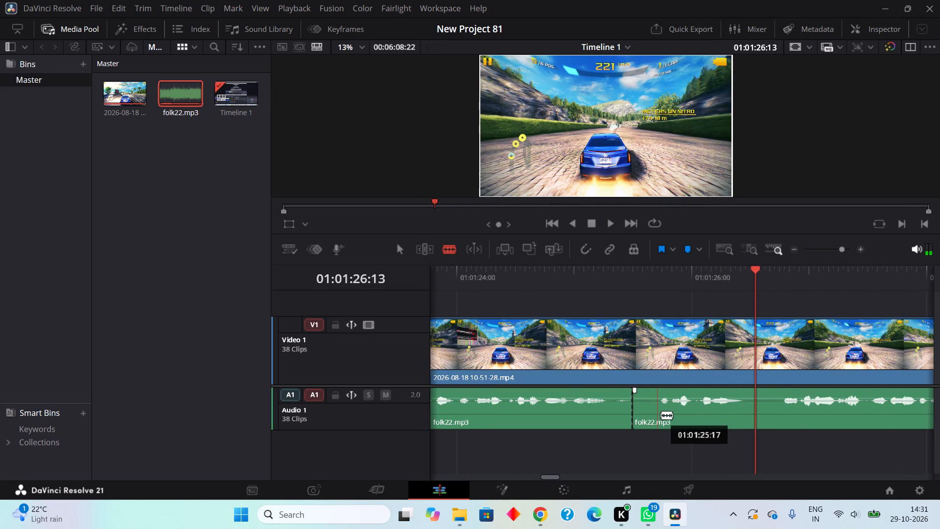
pyautogui.click(661, 415)
pyautogui.rightClick(651, 418)
pyautogui.click(709, 217)
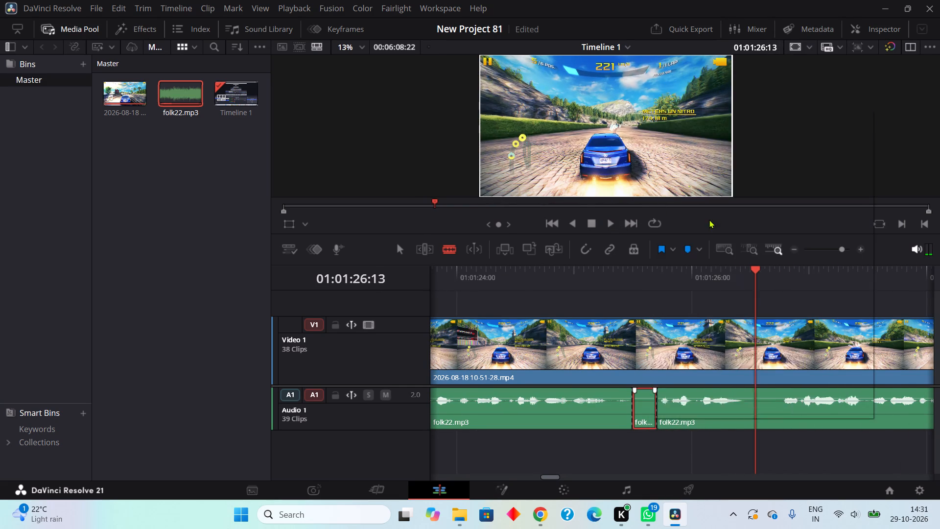
# Ripple cut the next quiet part of folk22.mp3 from about 01:01:26:05 to 01:01:26:14.
pyautogui.click(719, 420)
pyautogui.click(763, 409)
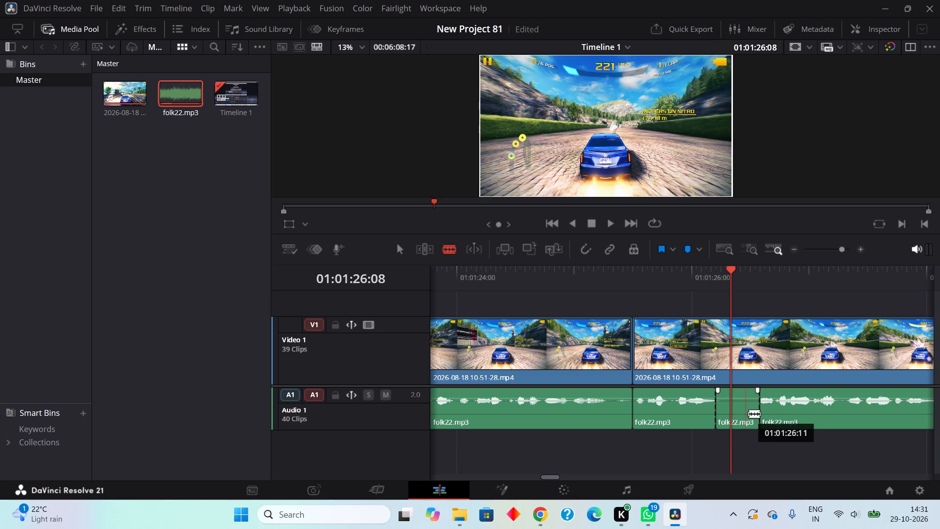
pyautogui.rightClick(749, 413)
pyautogui.click(766, 214)
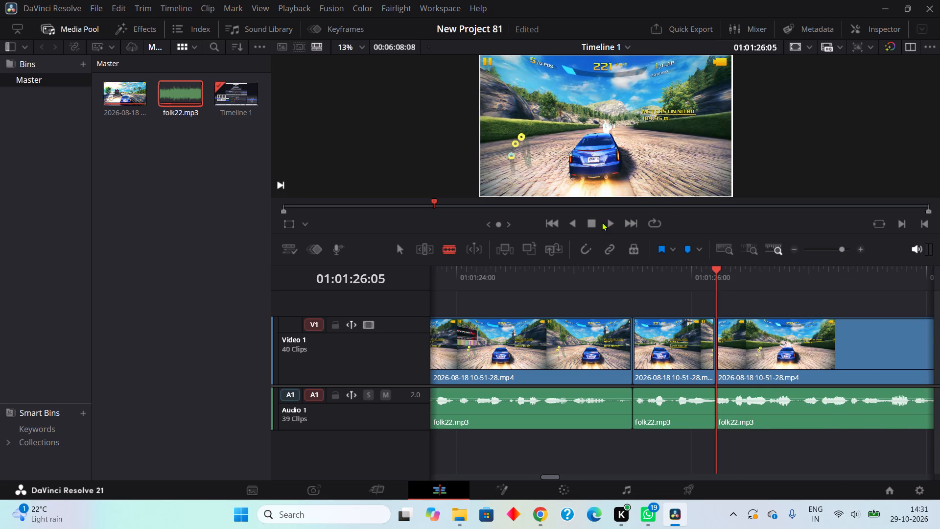
# Play on to 01:01:30:06, then ripple cut the quiet part of folk22.mp3 from about 01:01:28:09 to 01:01:28:17.
pyautogui.click(608, 222)
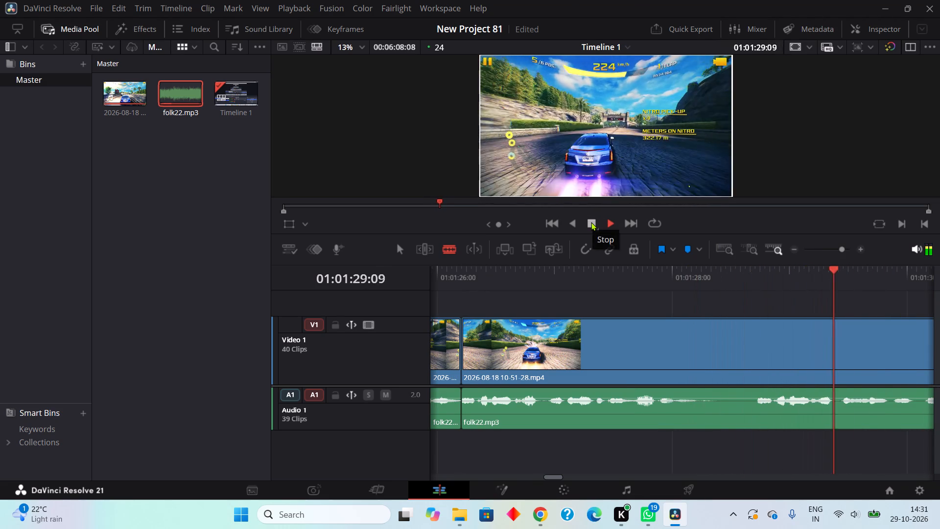
pyautogui.click(591, 222)
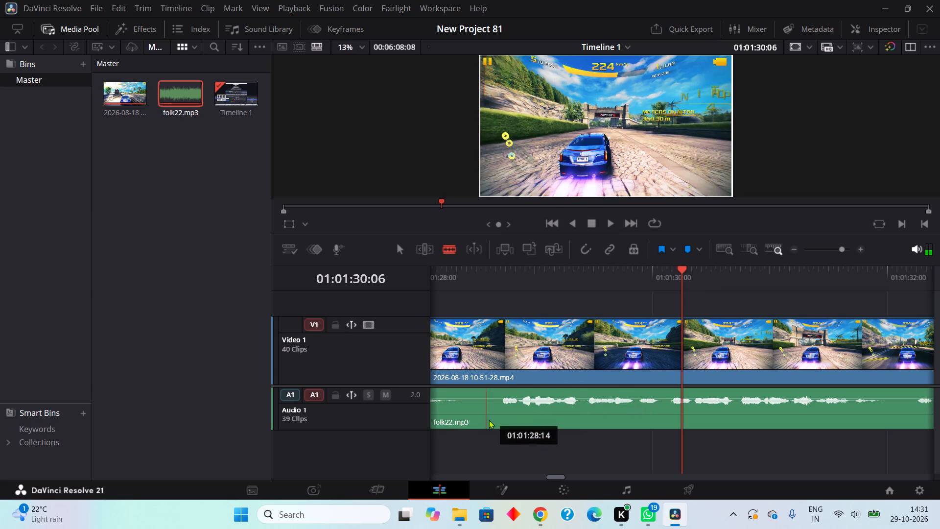
pyautogui.click(462, 416)
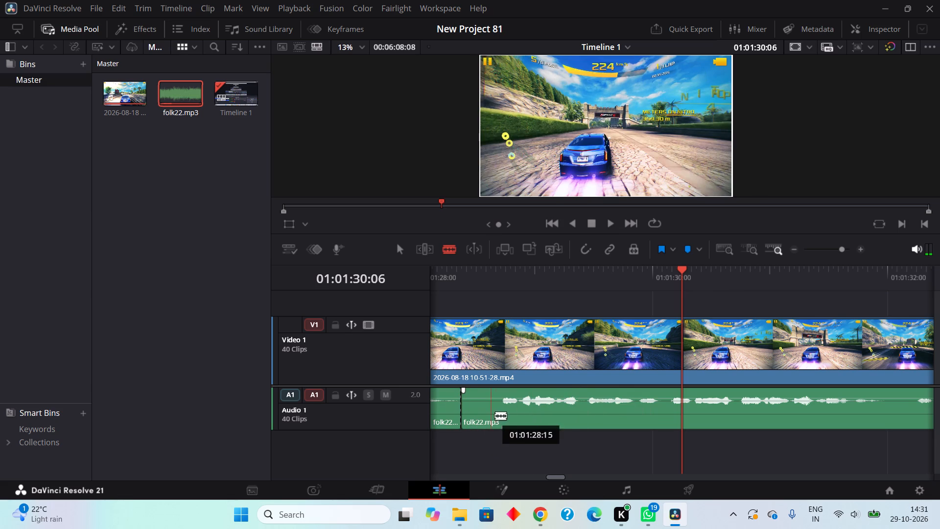
pyautogui.click(502, 421)
pyautogui.rightClick(472, 419)
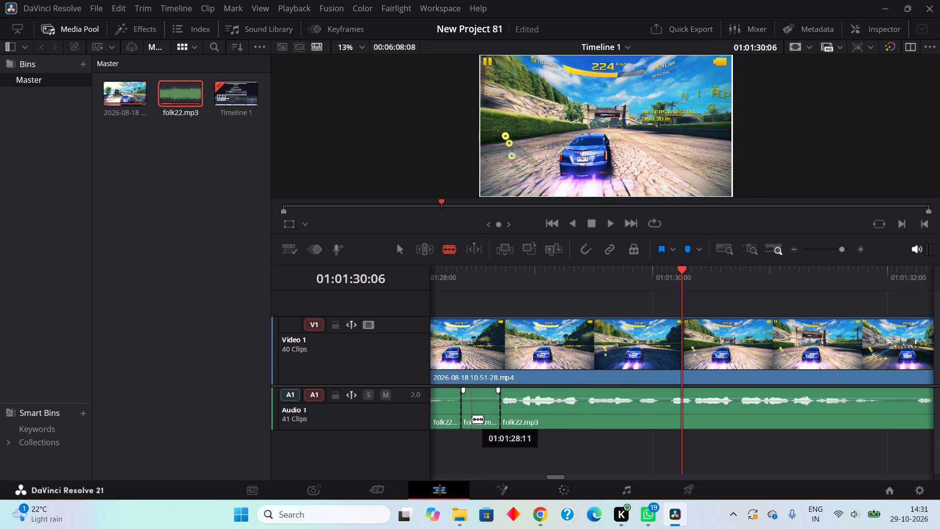
pyautogui.click(512, 220)
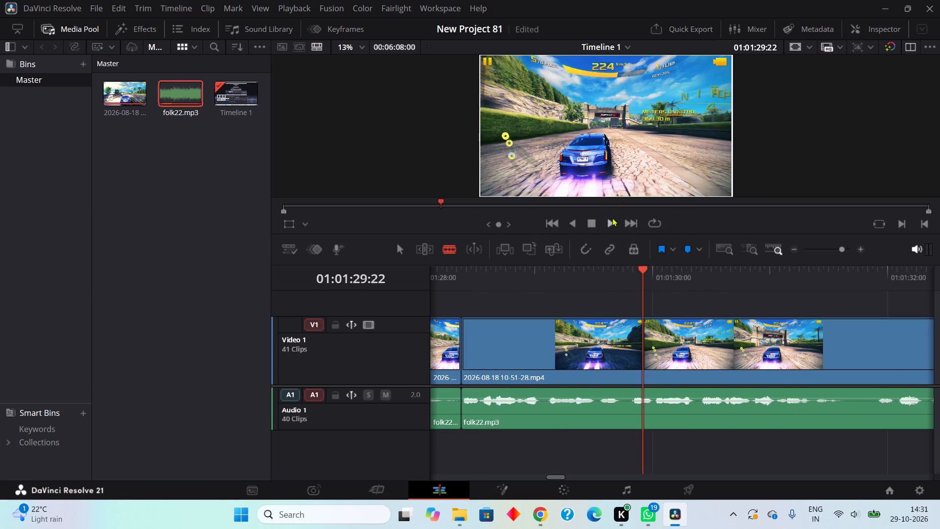
# Play on to 01:01:33:07, then ripple cut the quiet part of folk22.mp3 from about 01:01:31:14 to 01:01:31:22.
pyautogui.click(609, 222)
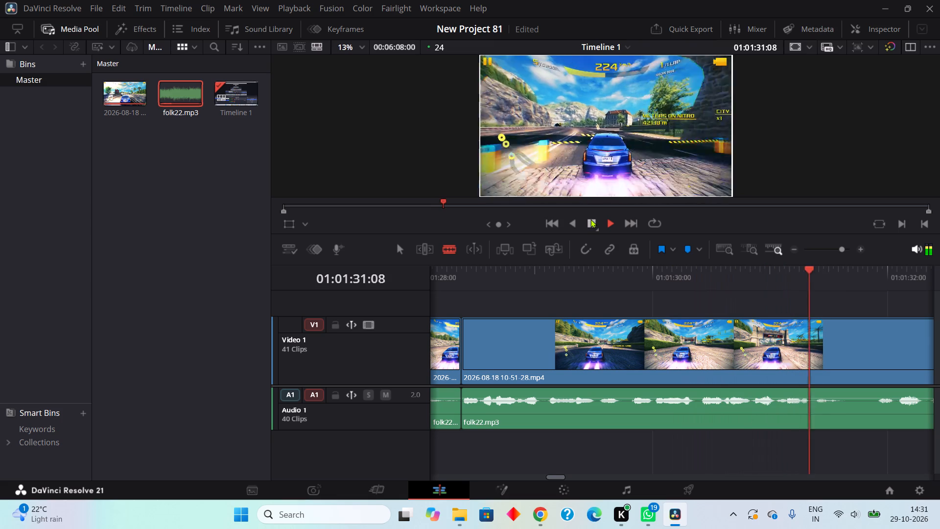
pyautogui.click(592, 219)
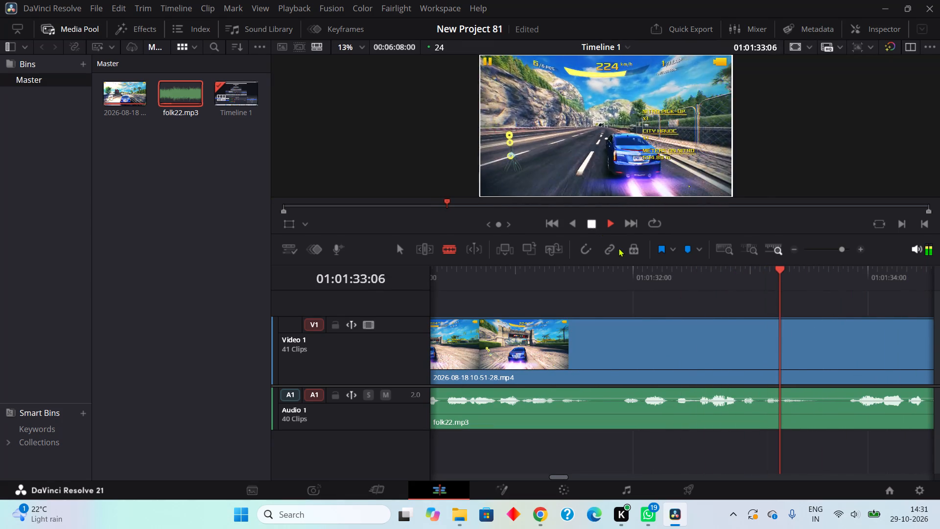
pyautogui.click(585, 410)
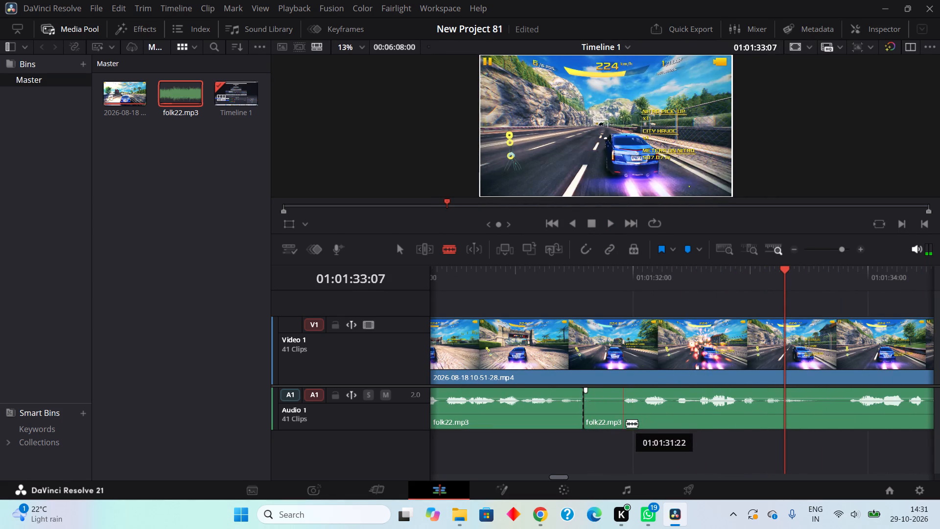
pyautogui.click(626, 423)
pyautogui.rightClick(586, 409)
pyautogui.rightClick(591, 404)
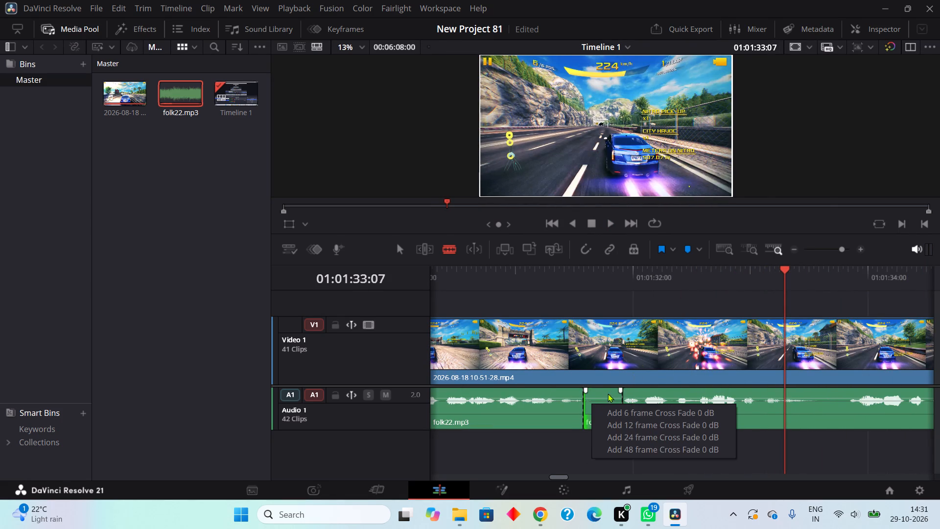
pyautogui.rightClick(607, 396)
pyautogui.click(651, 196)
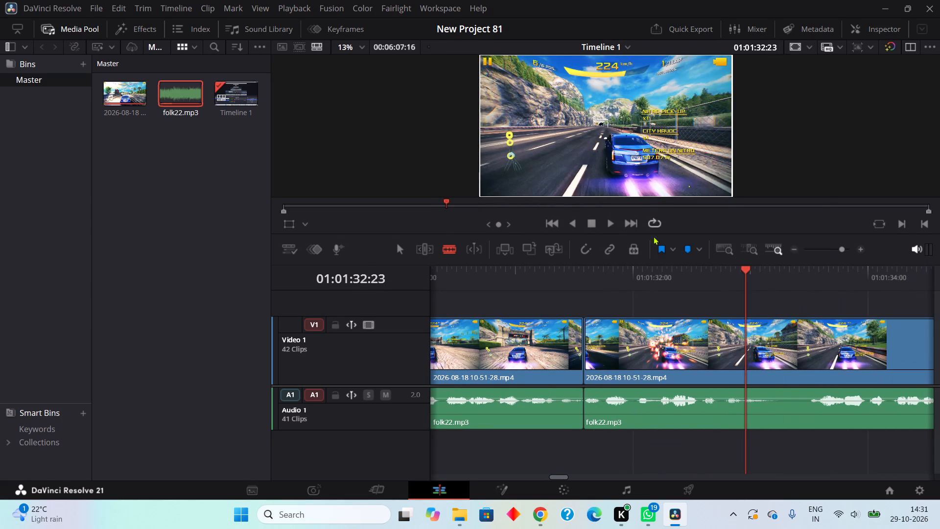
# Ripple cut the next quiet part of folk22.mp3 from about 01:01:33:04 to 01:01:33:12.
pyautogui.click(774, 423)
pyautogui.click(813, 420)
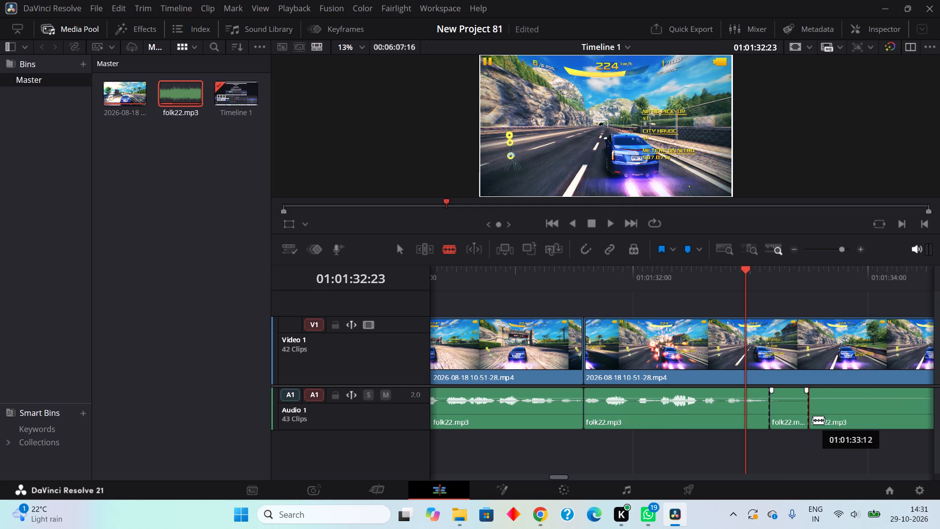
pyautogui.rightClick(797, 418)
pyautogui.click(764, 222)
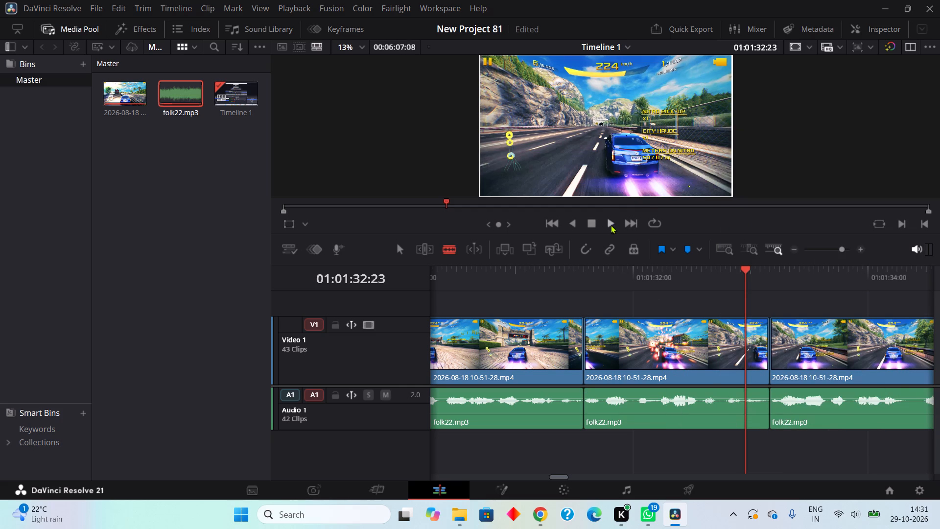
# Play on to 01:01:37:03, then ripple cut the quiet part of folk22.mp3 from about 01:01:36:02 to 01:01:36:12.
pyautogui.click(610, 220)
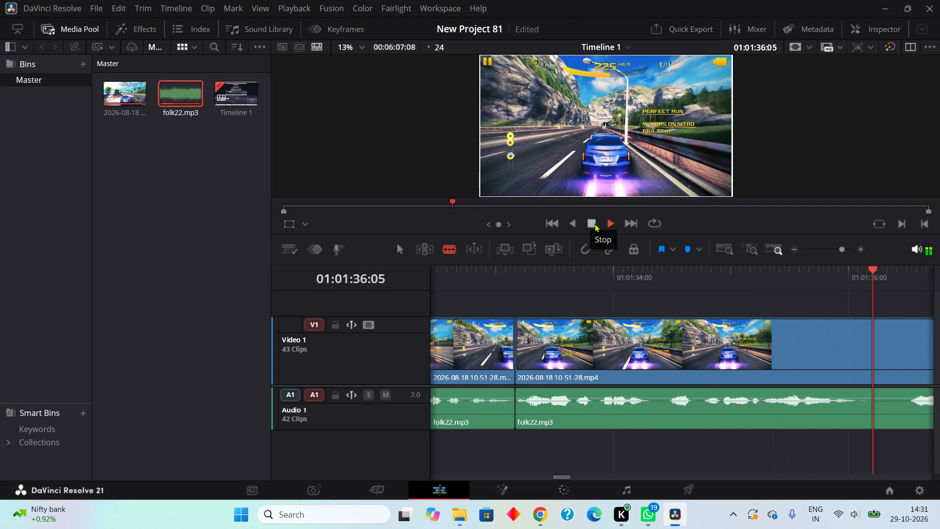
pyautogui.click(594, 223)
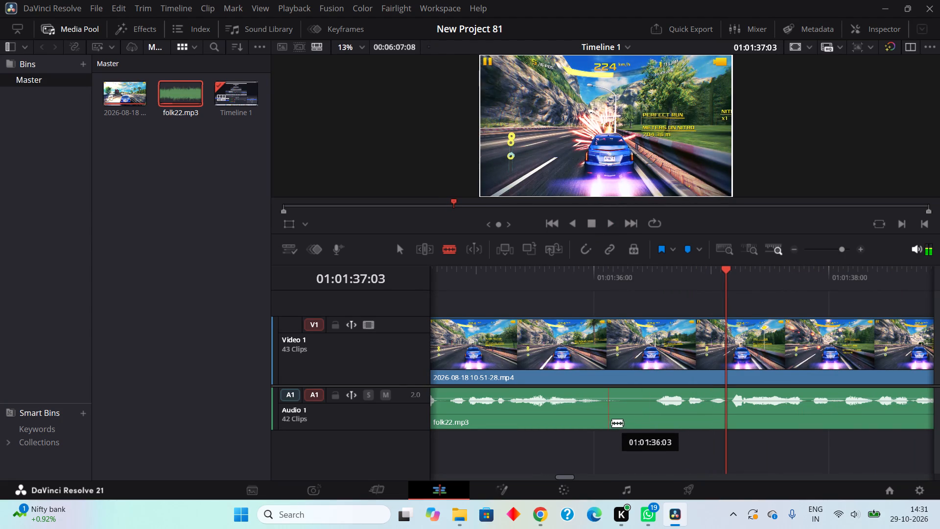
pyautogui.click(607, 418)
pyautogui.click(656, 414)
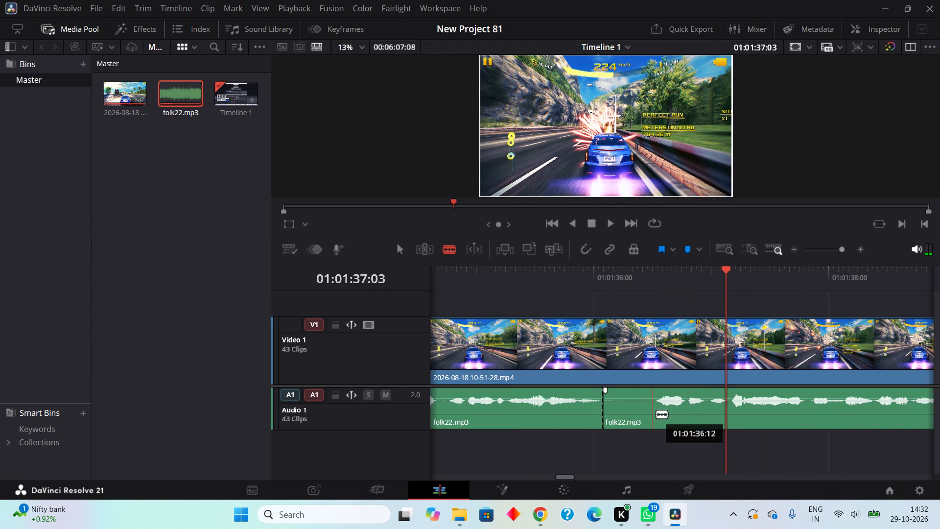
pyautogui.rightClick(655, 414)
pyautogui.rightClick(626, 412)
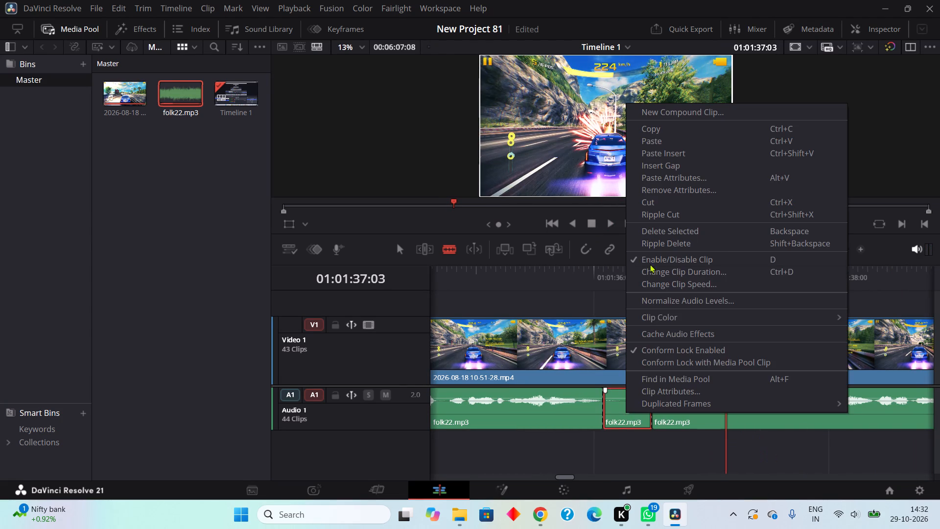
pyautogui.click(655, 211)
# Play on to 01:01:39:12, then ripple cut the quiet part of folk22.mp3 from about 01:01:38:23 to 01:01:39:05.
pyautogui.click(610, 219)
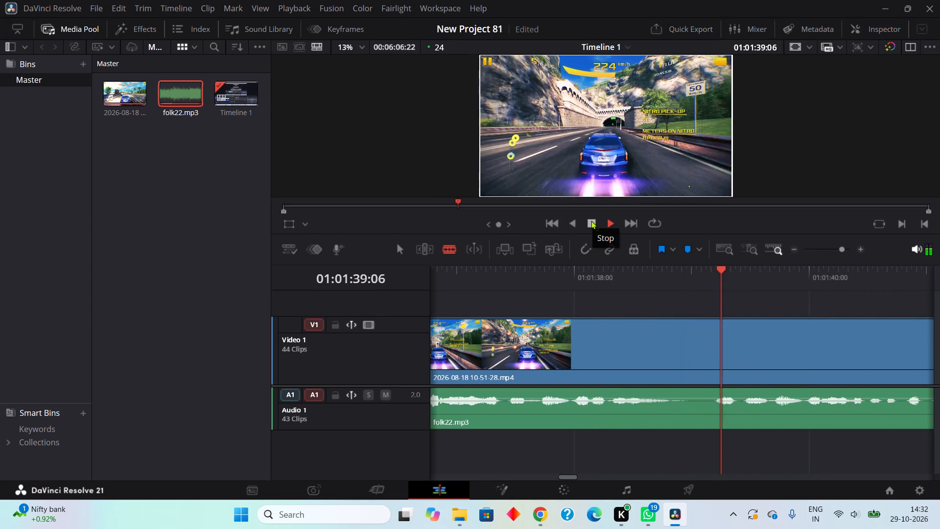
pyautogui.click(591, 220)
pyautogui.click(689, 411)
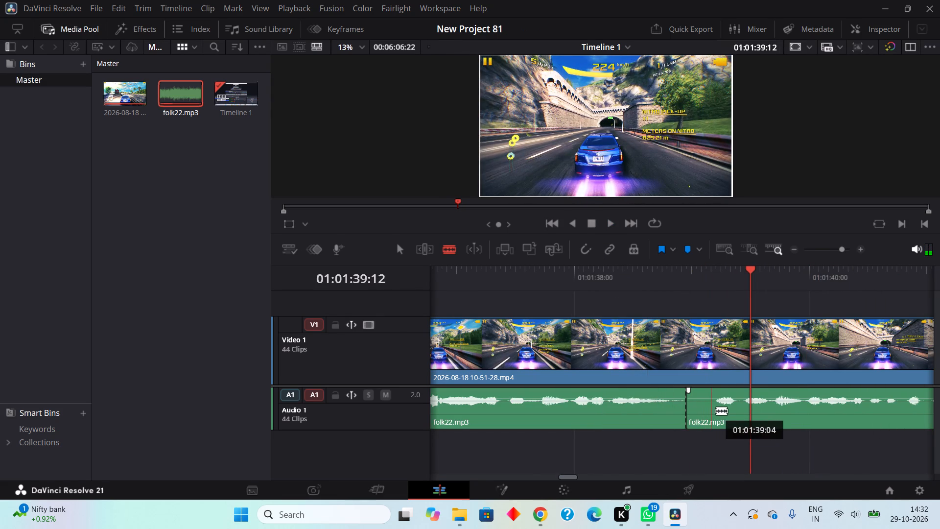
pyautogui.click(717, 411)
pyautogui.rightClick(710, 416)
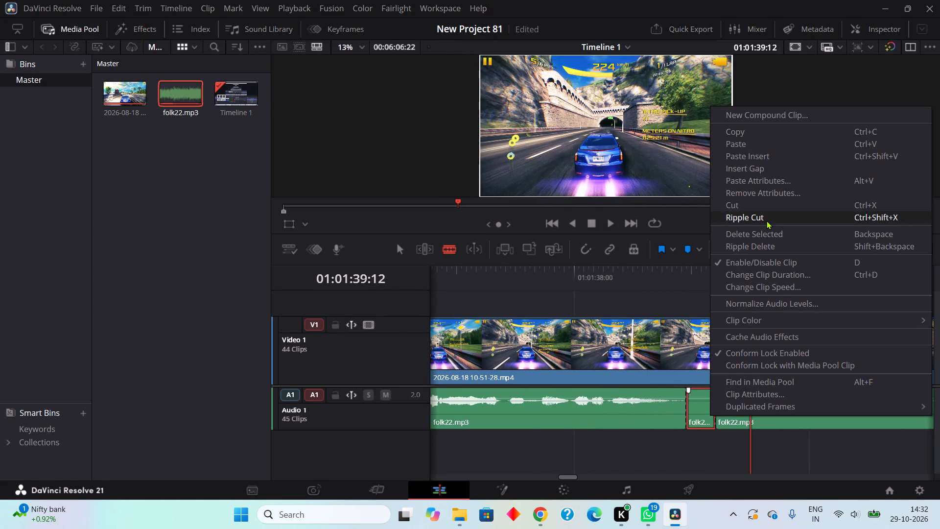
pyautogui.click(766, 220)
# Play on to 01:01:42:20, then ripple cut the quiet part of folk22.mp3 from about 01:01:41:03 to 01:01:41:12.
pyautogui.click(612, 224)
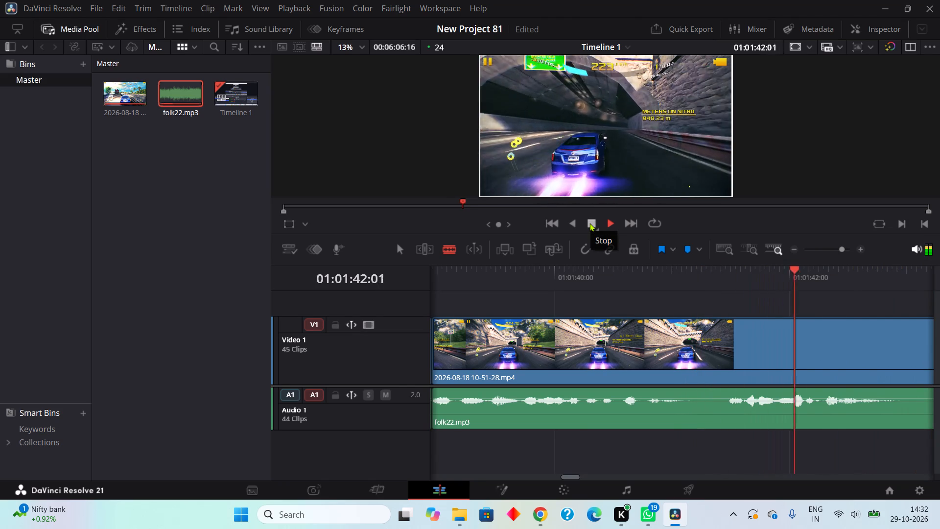
pyautogui.click(589, 223)
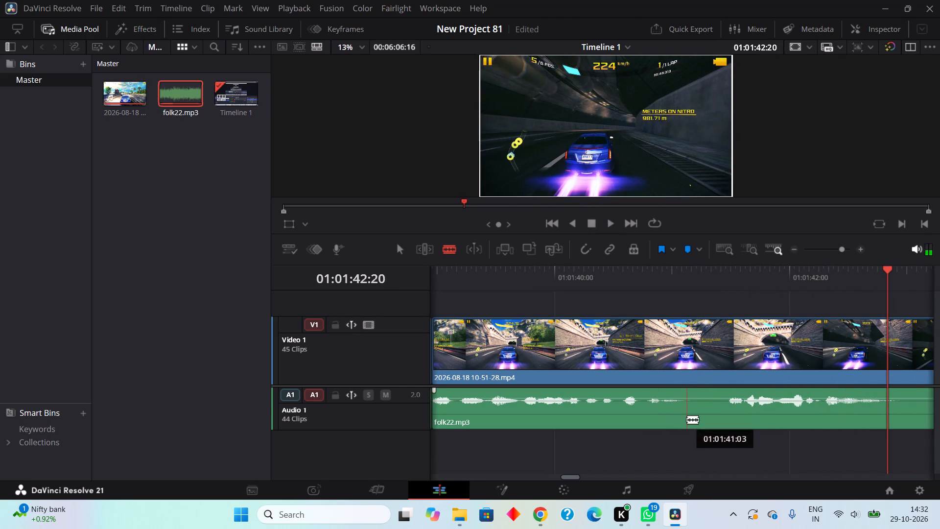
pyautogui.doubleClick(687, 419)
pyautogui.click(731, 414)
pyautogui.rightClick(715, 417)
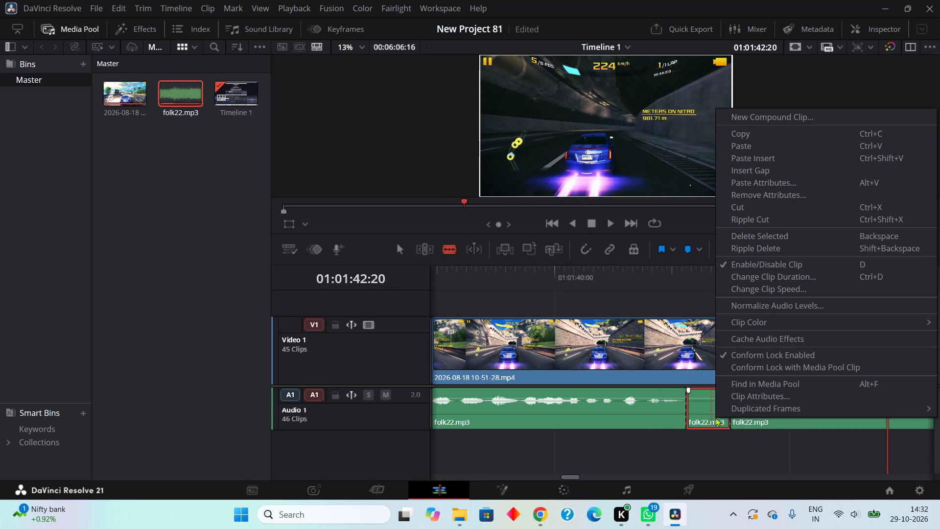
pyautogui.click(758, 219)
# Play on to 01:01:43:16, then ripple cut the quiet part of folk22.mp3 from about 01:01:42:12 to 01:01:42:21.
pyautogui.click(603, 219)
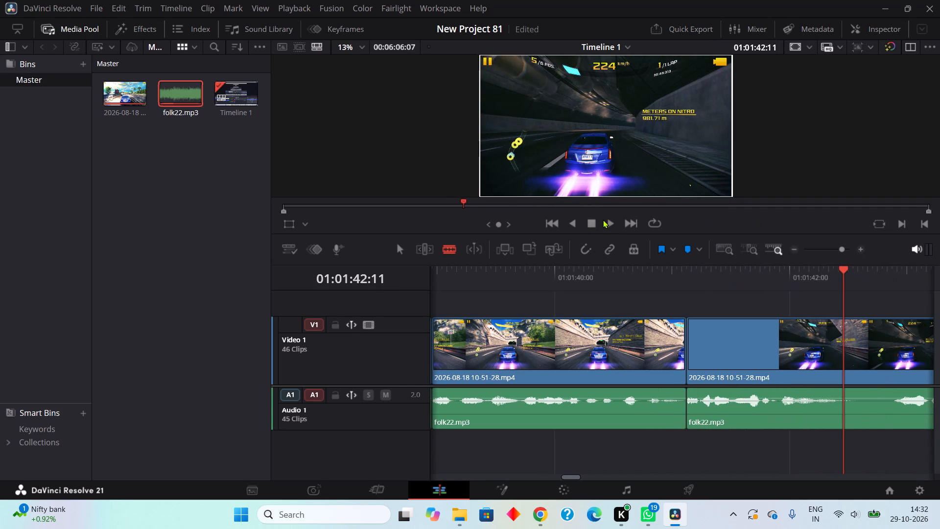
pyautogui.doubleClick(610, 222)
pyautogui.click(590, 222)
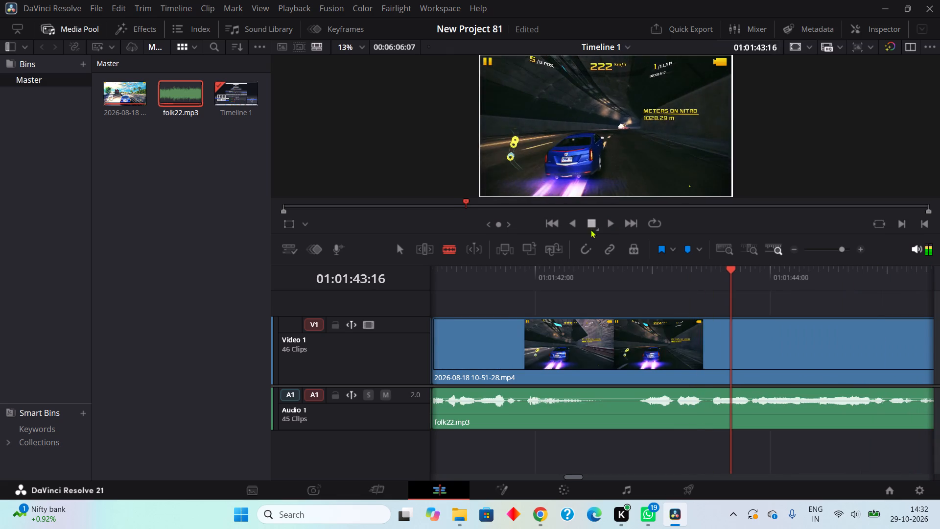
pyautogui.doubleClick(595, 413)
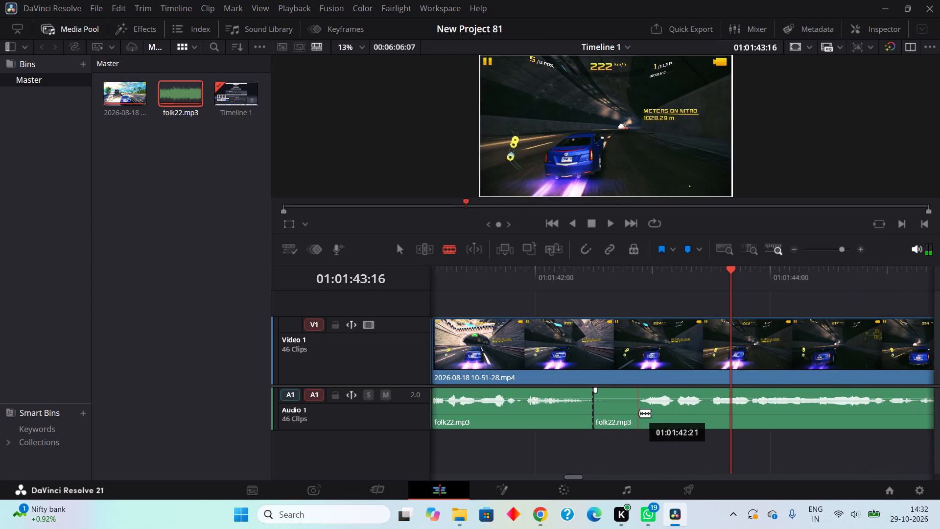
pyautogui.click(642, 414)
pyautogui.rightClick(622, 415)
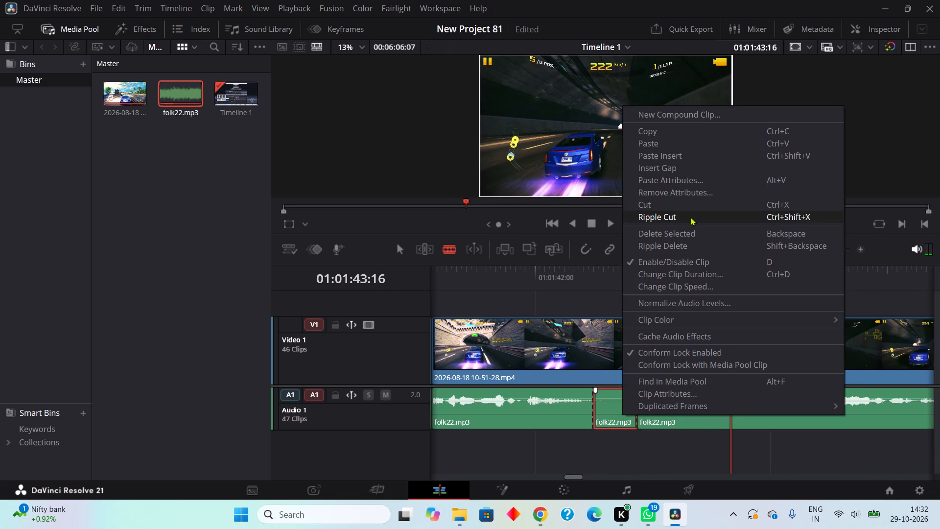
pyautogui.doubleClick(690, 217)
# Play on to 01:01:46:10, then ripple cut the quiet part of folk22.mp3 from about 01:01:46:08 to 01:01:46:16.
pyautogui.click(609, 225)
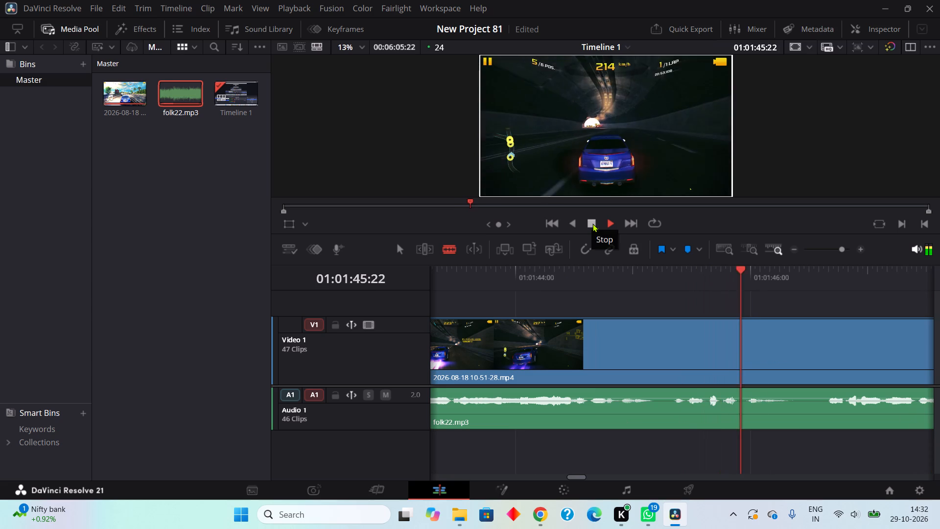
pyautogui.click(592, 223)
pyautogui.click(790, 412)
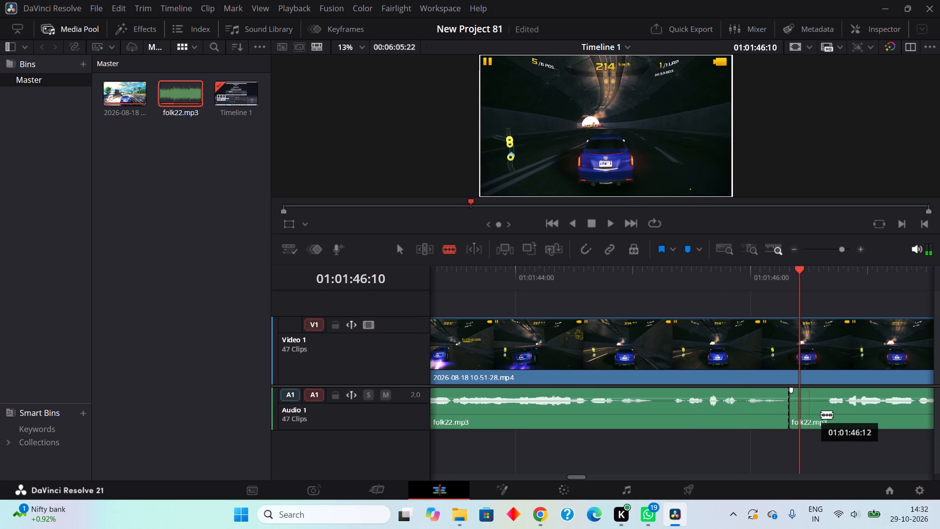
pyautogui.click(831, 417)
pyautogui.rightClick(815, 418)
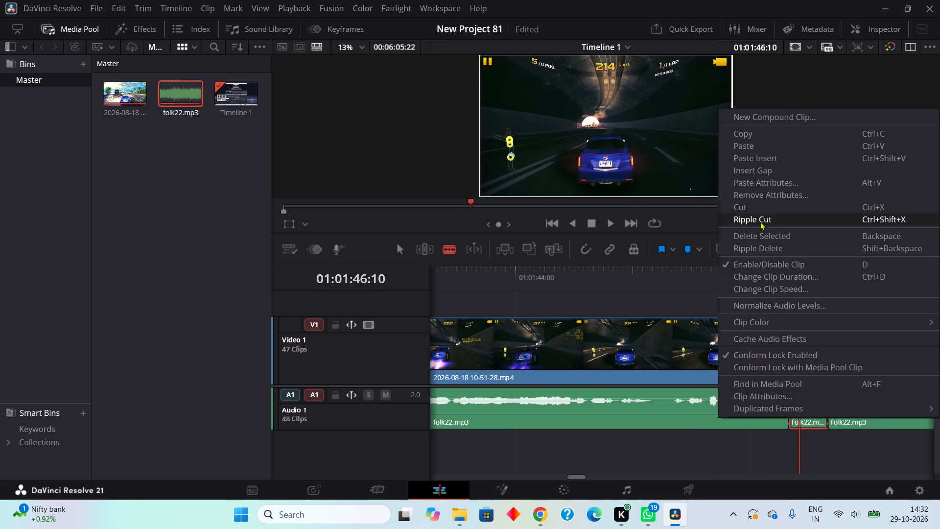
pyautogui.click(760, 221)
# Play on to 01:01:50:08, then ripple cut the quiet part of folk22.mp3 from about 01:01:49:17 to 01:01:50:03 in two pieces.
pyautogui.click(610, 220)
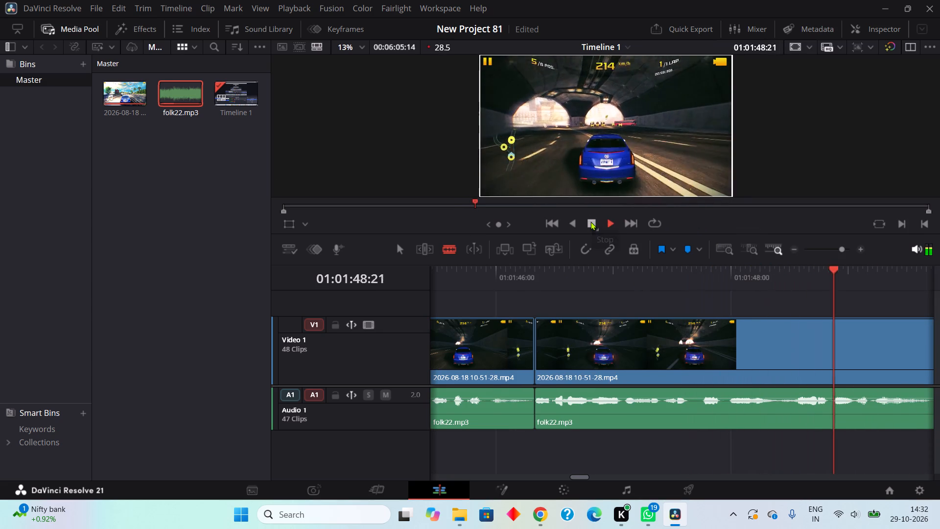
pyautogui.click(590, 221)
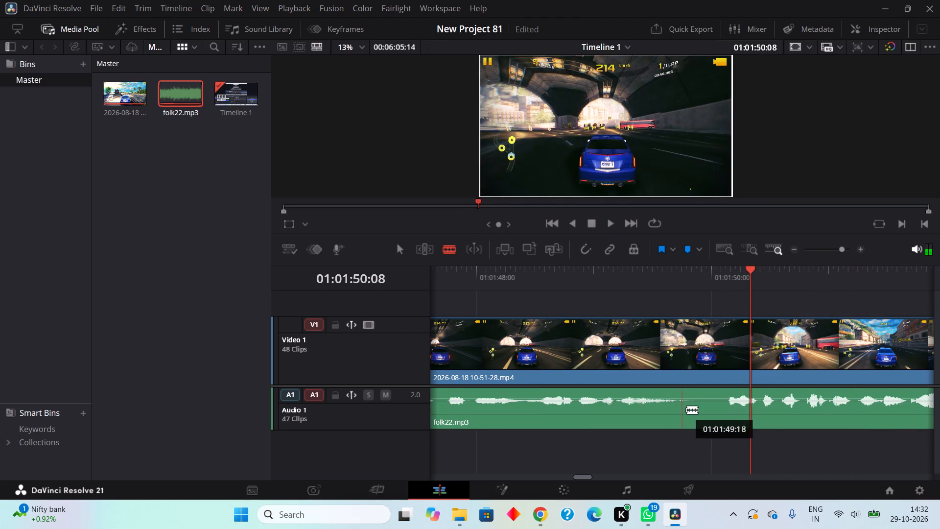
pyautogui.click(690, 409)
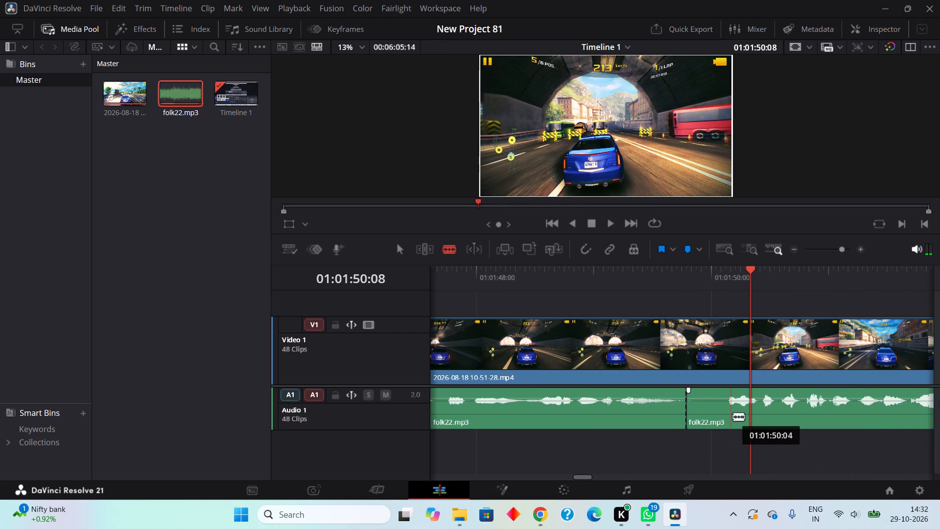
pyautogui.click(730, 419)
pyautogui.rightClick(718, 416)
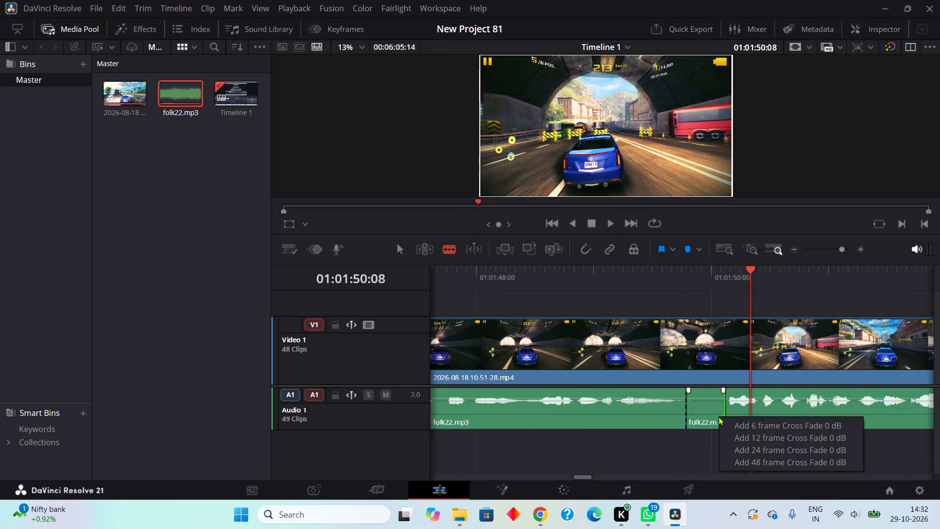
pyautogui.click(680, 415)
pyautogui.rightClick(679, 416)
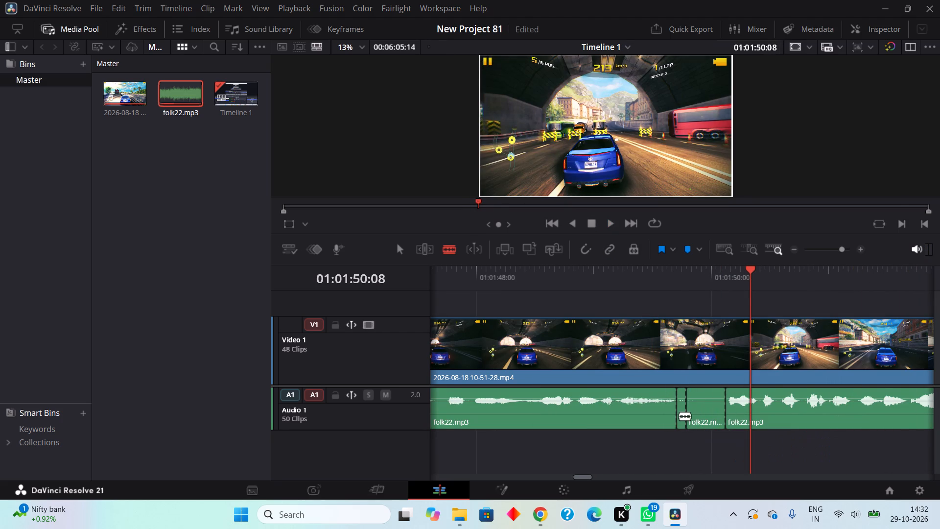
pyautogui.doubleClick(734, 218)
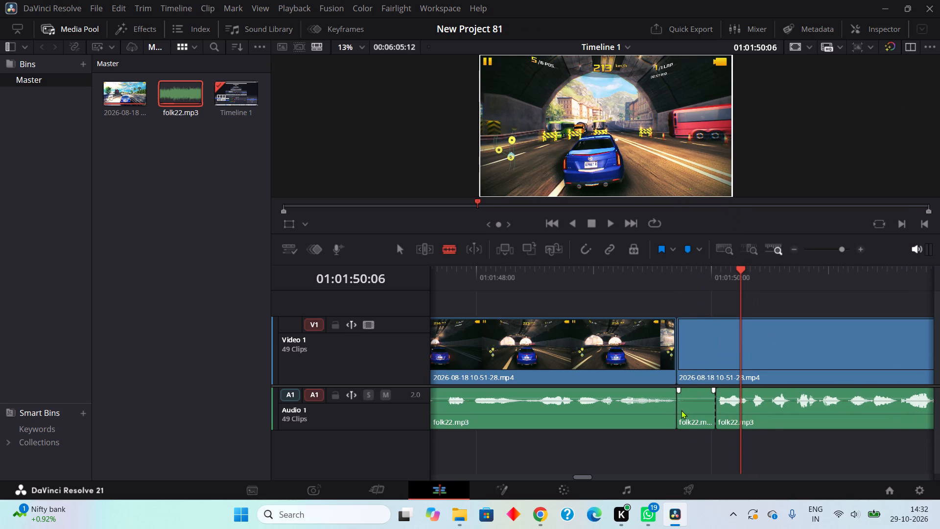
pyautogui.rightClick(681, 410)
pyautogui.rightClick(688, 406)
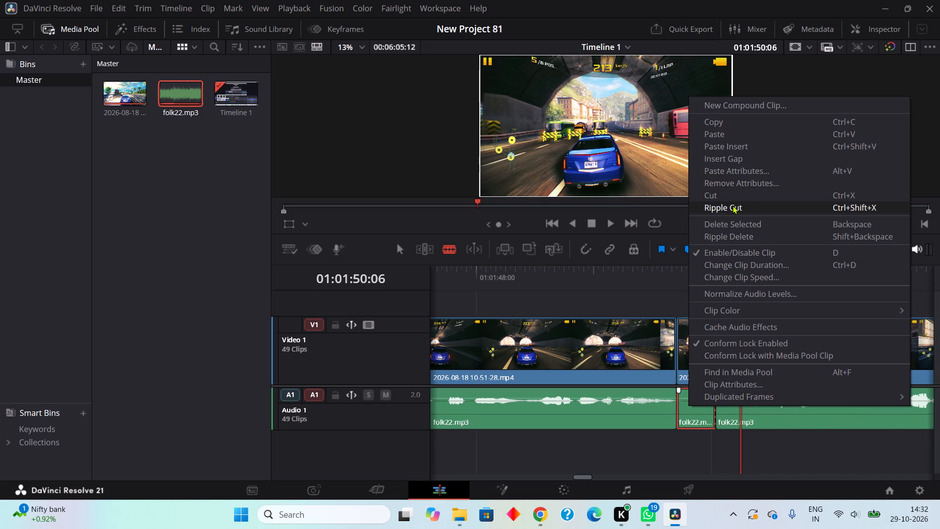
pyautogui.click(732, 205)
# Play on to 01:01:52:12, then ripple cut the quiet part of folk22.mp3 from about 01:01:53:04 to 01:01:53:14.
pyautogui.click(605, 224)
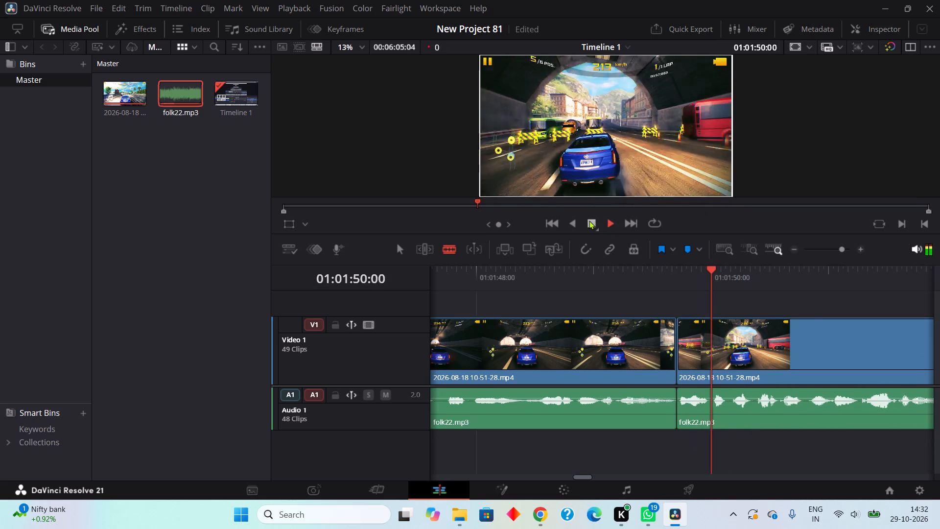
pyautogui.doubleClick(591, 222)
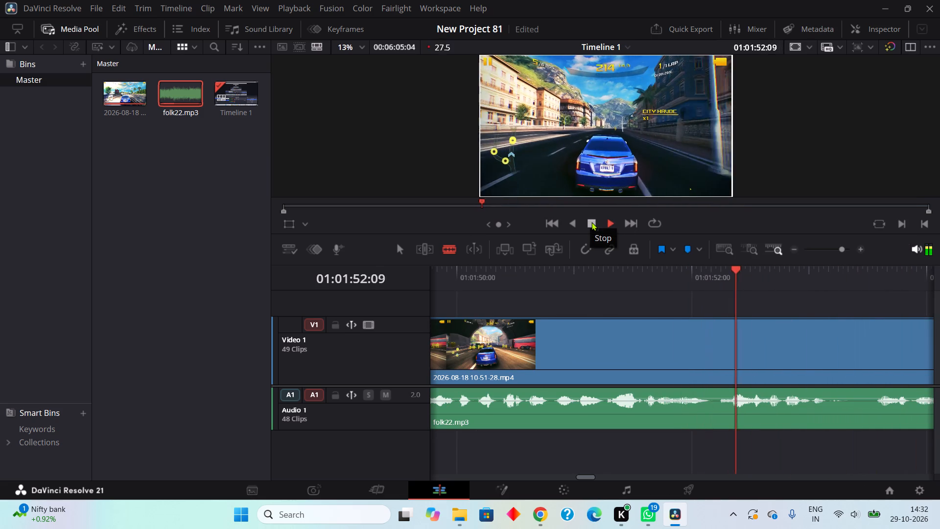
pyautogui.click(831, 417)
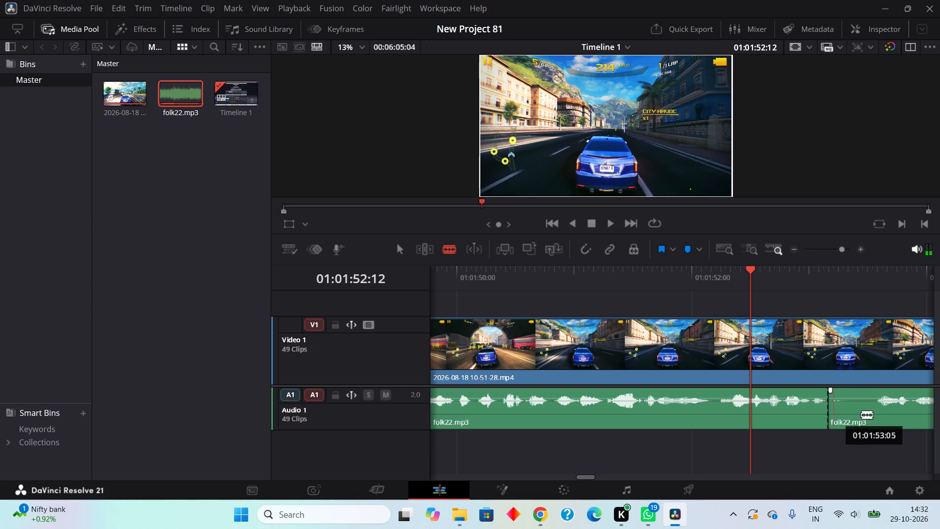
pyautogui.click(881, 414)
pyautogui.rightClick(846, 412)
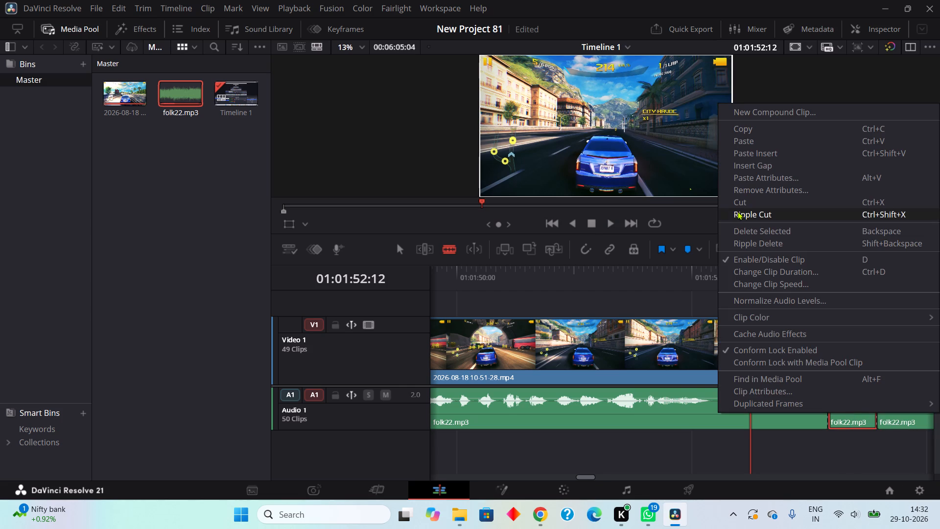
pyautogui.doubleClick(737, 211)
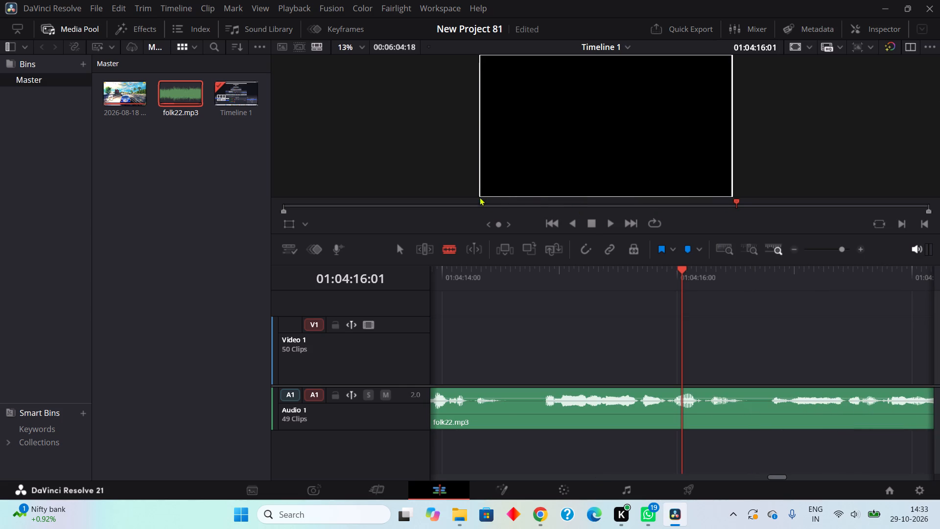
# Play from about 01:01:42:02 to 01:01:55:23, then ripple cut the quiet part of folk22.mp3 from about 01:01:55:06 to 01:01:55:11.
pyautogui.doubleClick(464, 205)
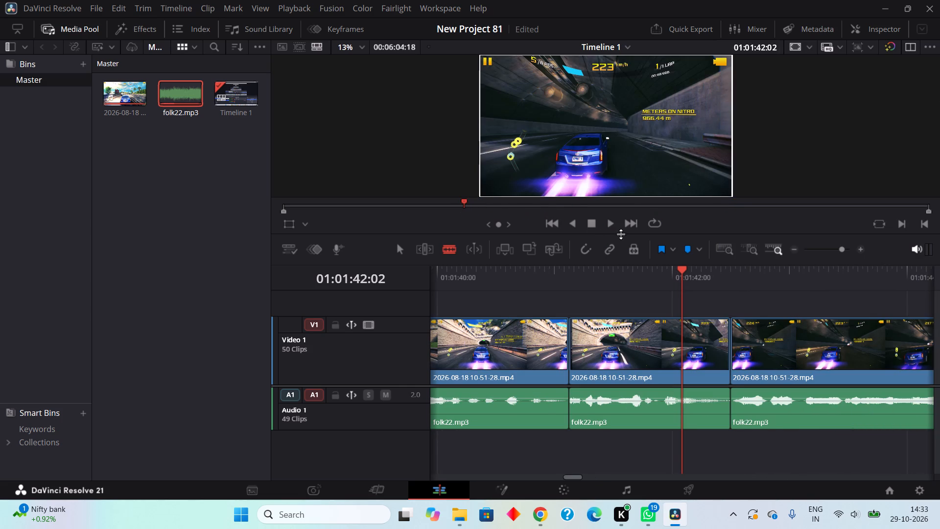
pyautogui.click(611, 224)
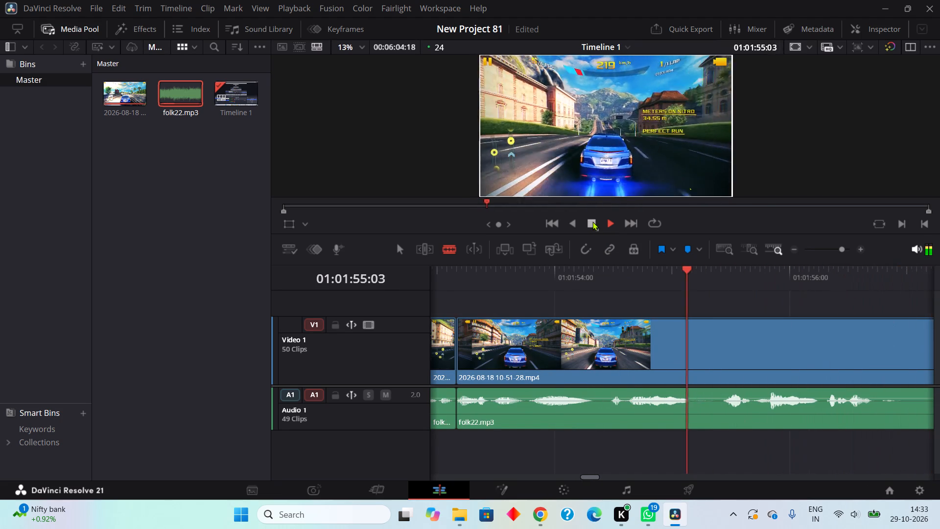
pyautogui.doubleClick(592, 221)
pyautogui.click(702, 412)
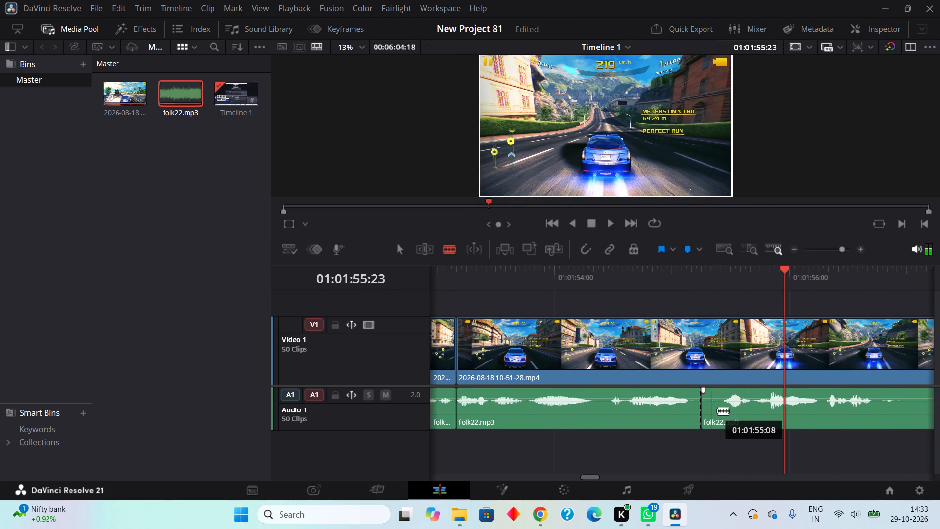
pyautogui.click(726, 414)
pyautogui.rightClick(724, 415)
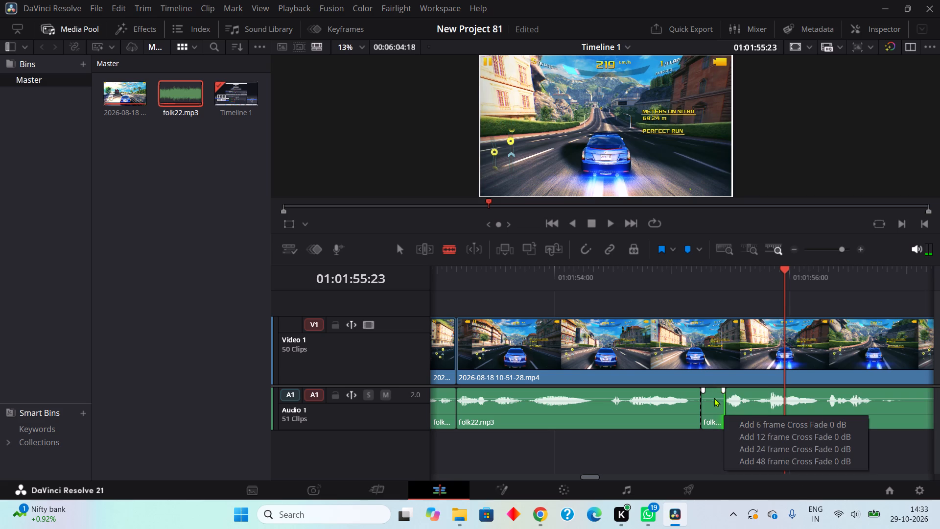
pyautogui.rightClick(713, 399)
pyautogui.click(773, 195)
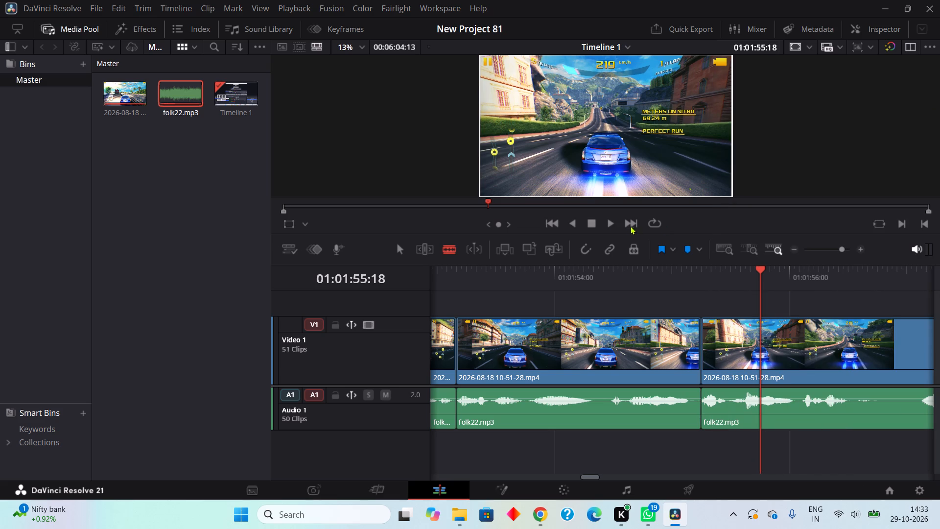
# Play on to 01:01:58:02, then ripple cut the quiet part of folk22.mp3 from about 01:01:56:17 to 01:01:57:03.
pyautogui.doubleClick(614, 221)
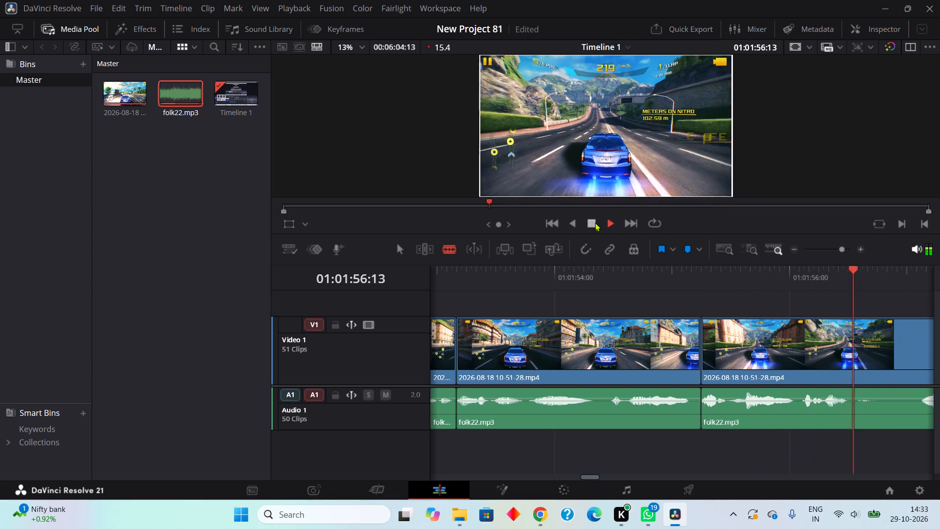
pyautogui.click(592, 223)
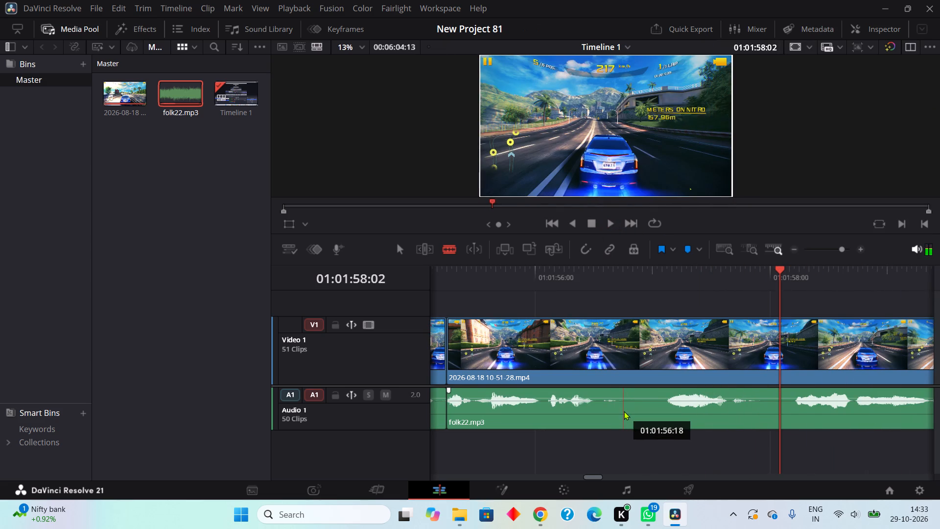
pyautogui.click(620, 414)
pyautogui.click(668, 412)
pyautogui.rightClick(658, 412)
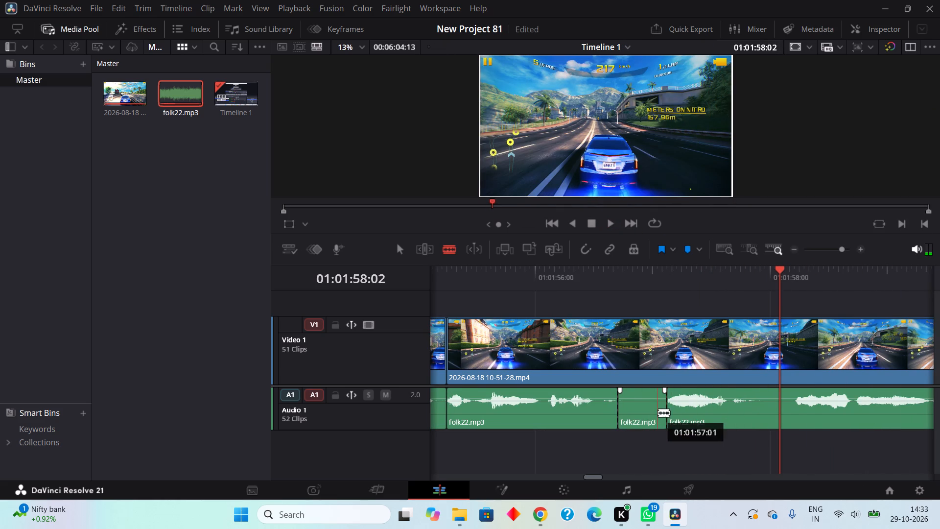
pyautogui.click(709, 209)
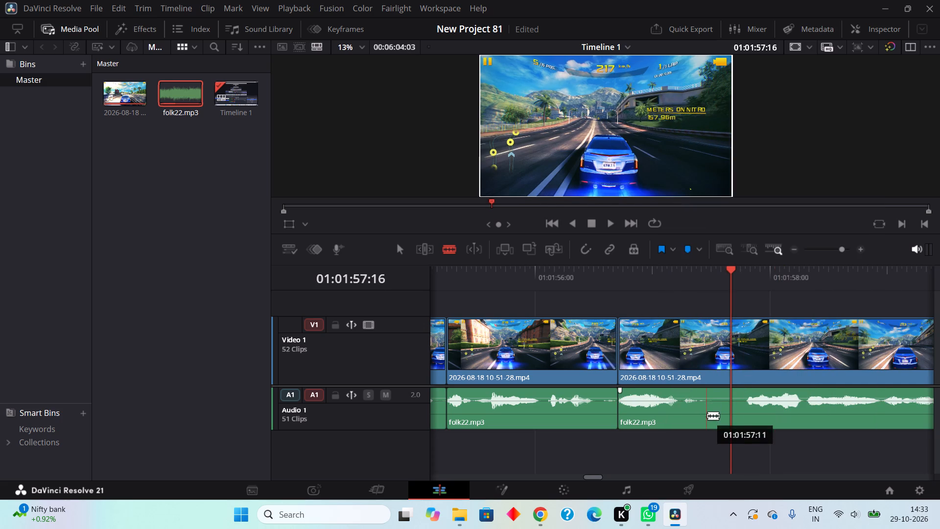
# Ripple cut the quiet part of folk22.mp3 from about 01:01:57:11 to 01:01:57:19.
pyautogui.click(707, 415)
pyautogui.click(747, 413)
pyautogui.rightClick(730, 419)
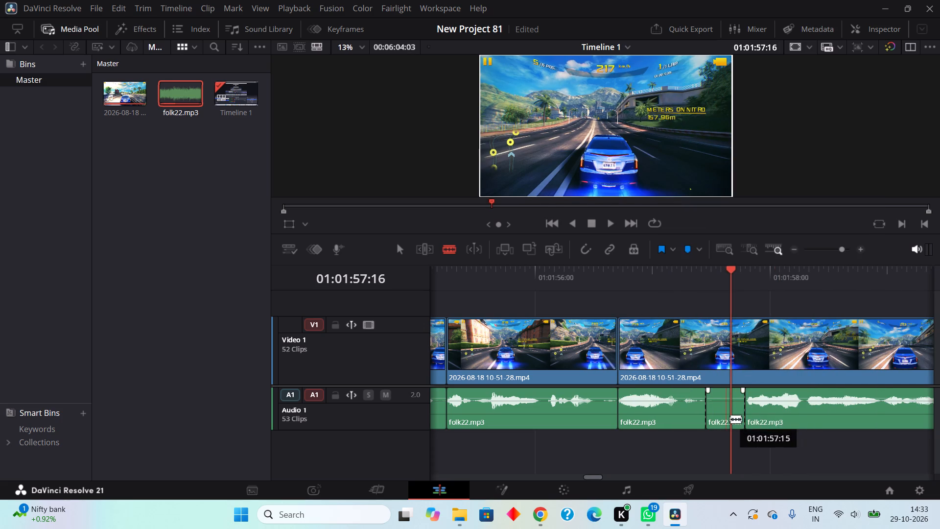
pyautogui.click(752, 222)
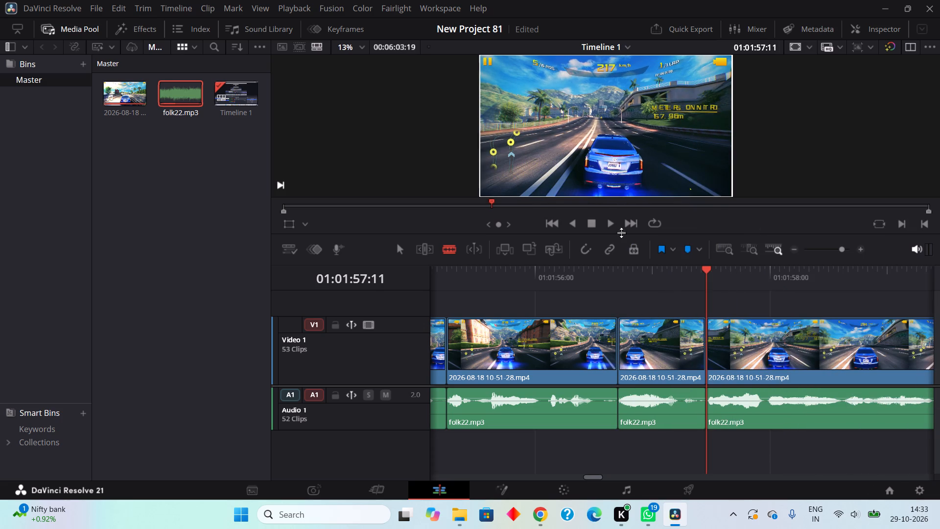
# Play on to 01:02:00:10, then ripple cut the quiet part of folk22.mp3 from about 01:01:59:21 to 01:02:00:07.
pyautogui.doubleClick(607, 223)
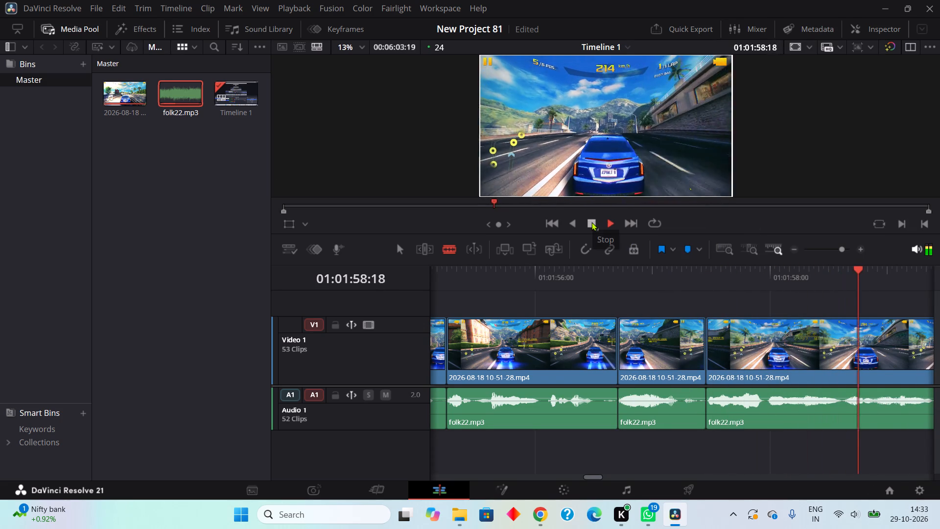
pyautogui.click(591, 219)
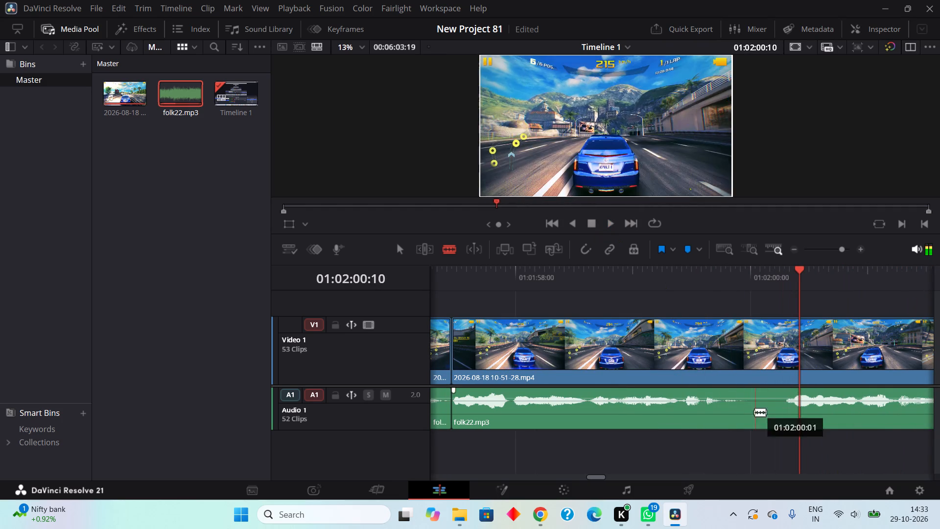
pyautogui.click(738, 424)
pyautogui.click(786, 415)
pyautogui.rightClick(753, 413)
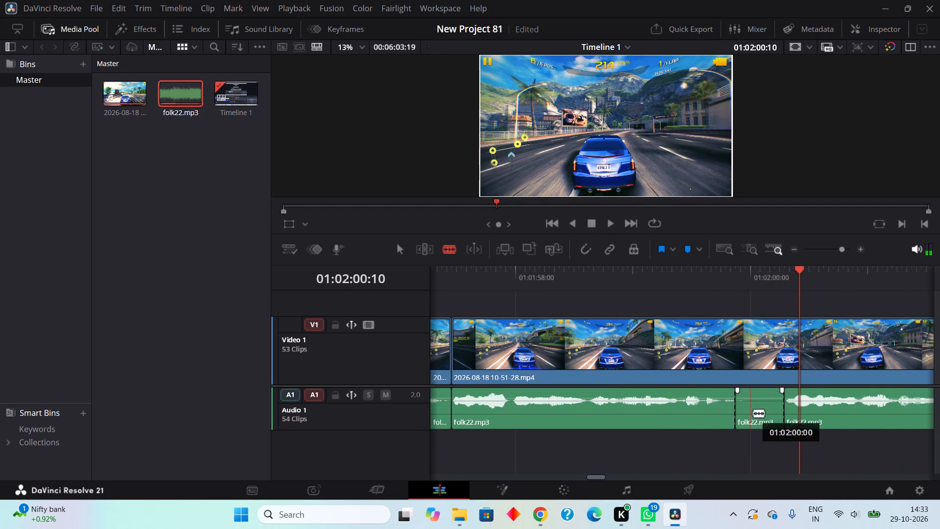
pyautogui.click(778, 216)
# Play on to 01:02:02:15, then ripple cut the quiet part of folk22.mp3 from about 01:02:01:12 to 01:02:01:17.
pyautogui.click(610, 218)
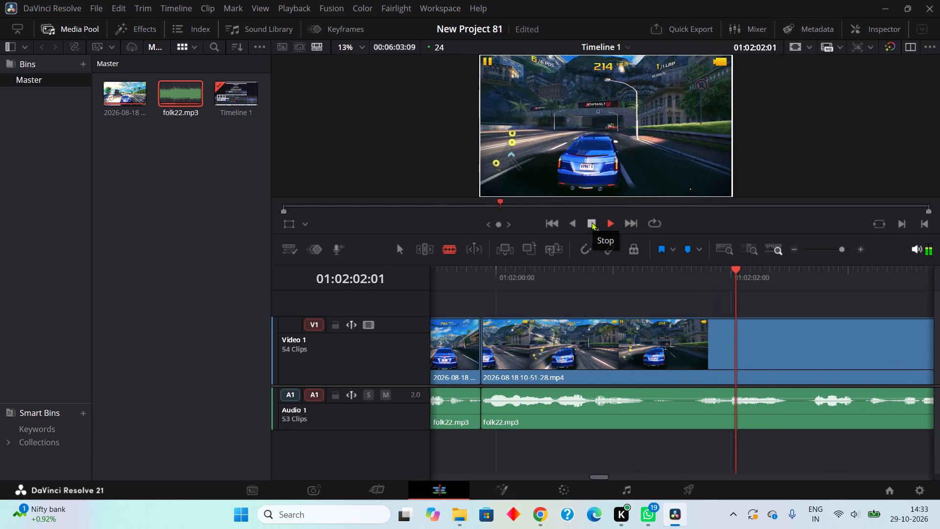
pyautogui.click(591, 222)
pyautogui.click(675, 415)
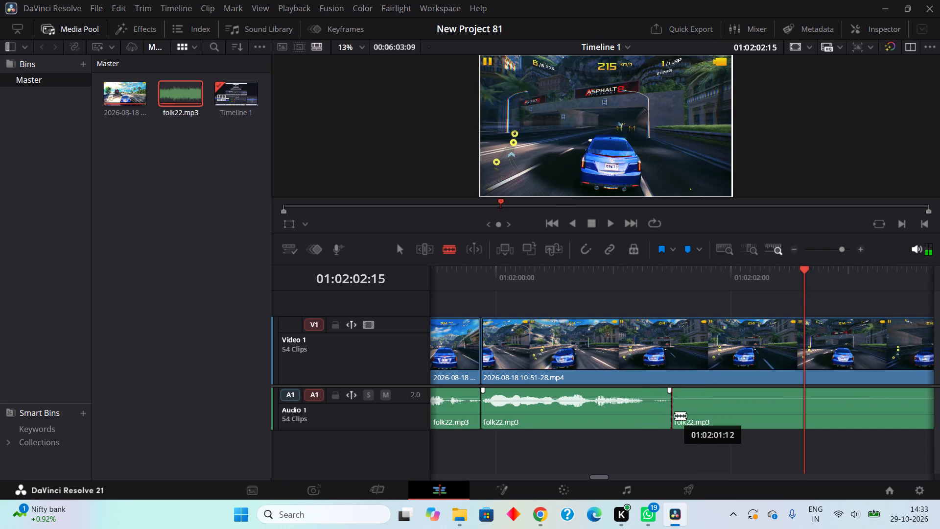
pyautogui.click(700, 423)
pyautogui.rightClick(691, 418)
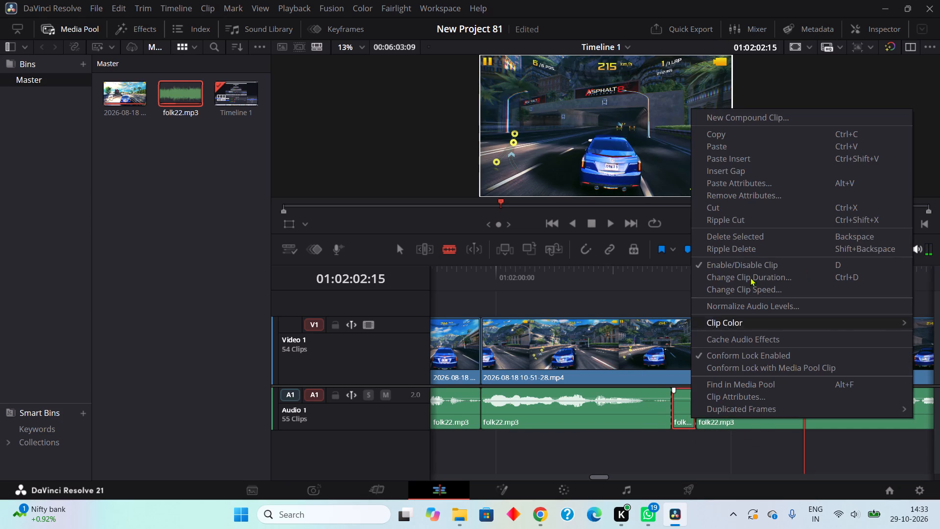
pyautogui.click(765, 217)
# Ripple cut the quiet part of folk22.mp3 from about 01:02:02:07 to 01:02:02:11.
pyautogui.click(768, 420)
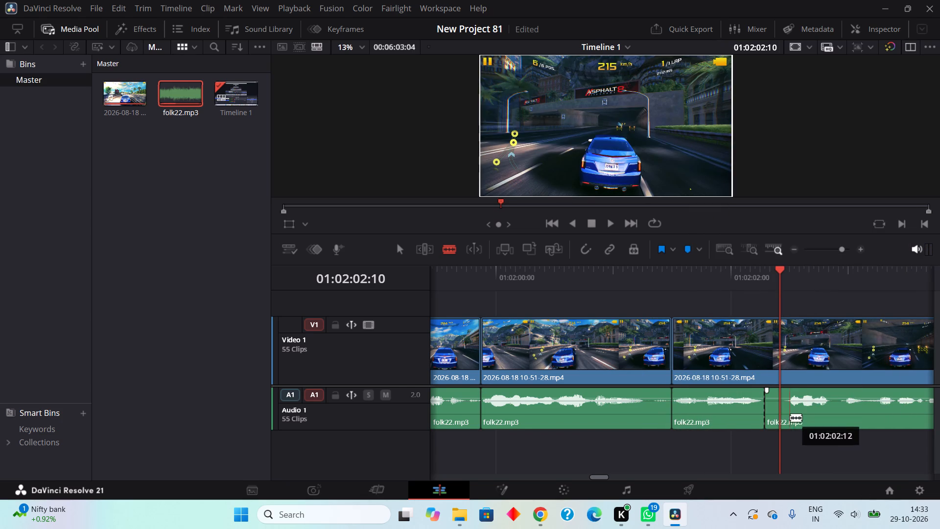
pyautogui.click(788, 421)
pyautogui.rightClick(778, 421)
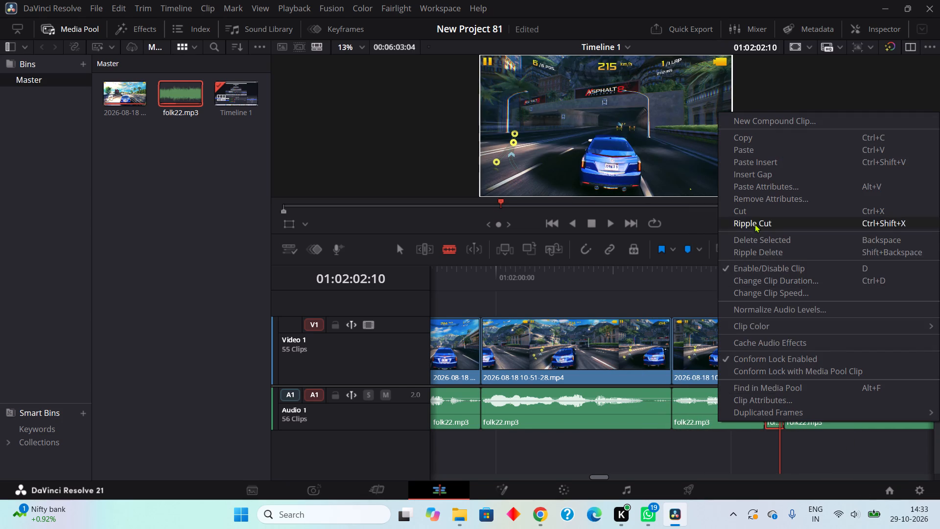
pyautogui.doubleClick(754, 224)
# Play on to 01:02:04:15, then ripple cut the quiet part of folk22.mp3 from about 01:02:04:14 to 01:02:04:23.
pyautogui.doubleClick(610, 222)
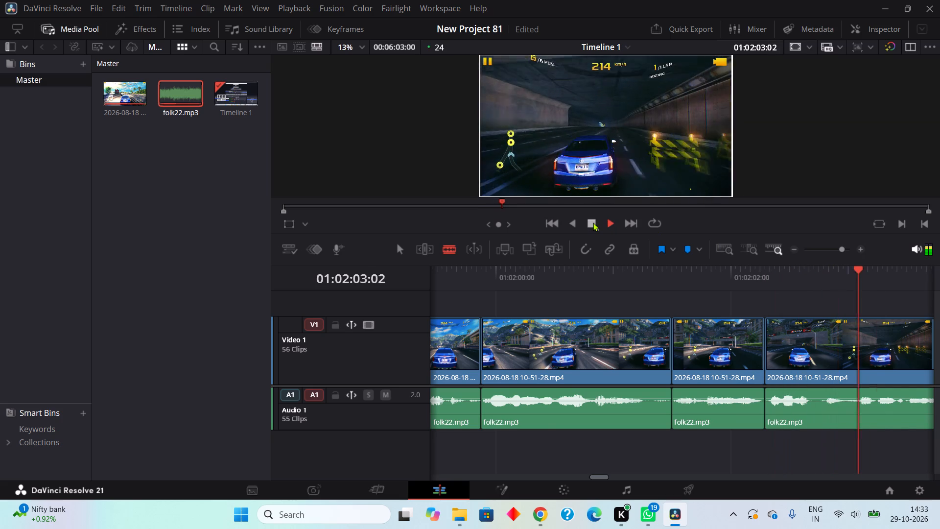
pyautogui.click(591, 220)
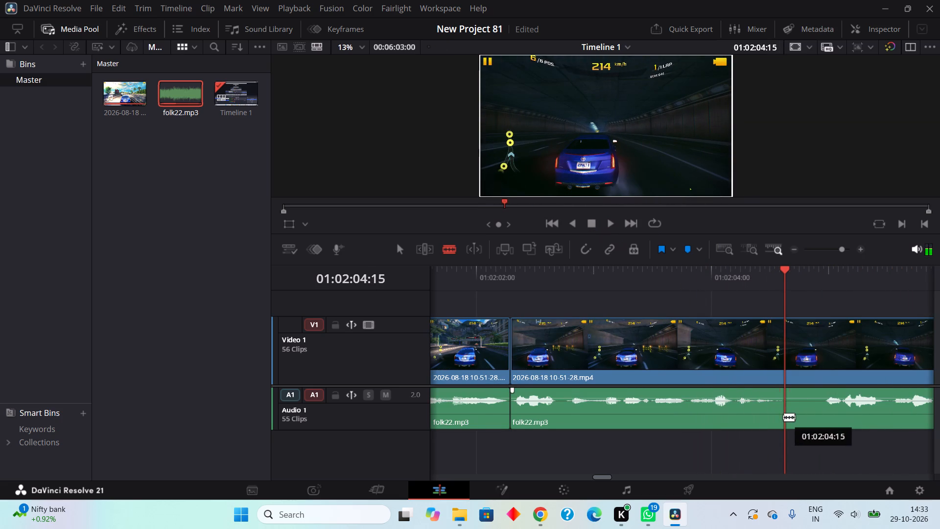
pyautogui.click(783, 417)
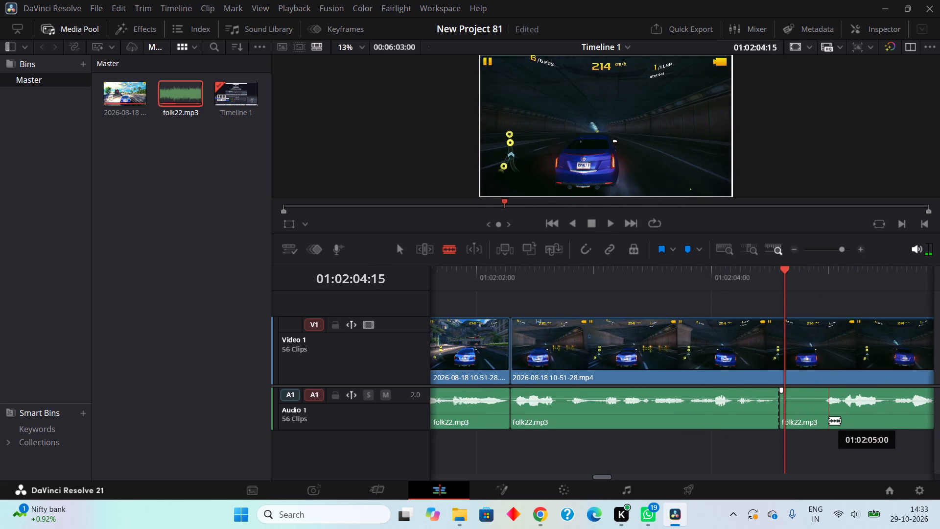
pyautogui.click(827, 414)
pyautogui.rightClick(802, 409)
pyautogui.click(778, 214)
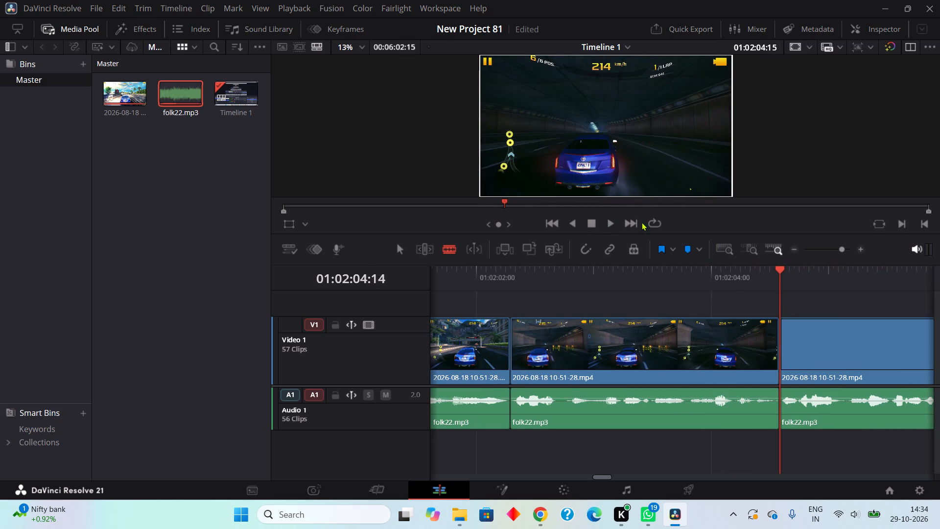
# Play on to 01:02:08:13, then ripple cut the quiet part of folk22.mp3 from about 01:02:06:23 to 01:02:07:09.
pyautogui.click(609, 217)
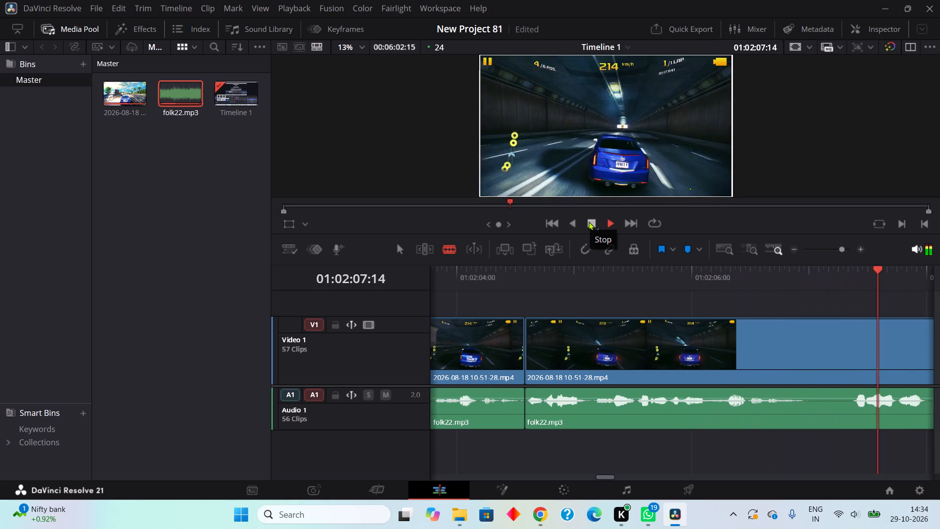
pyautogui.click(590, 222)
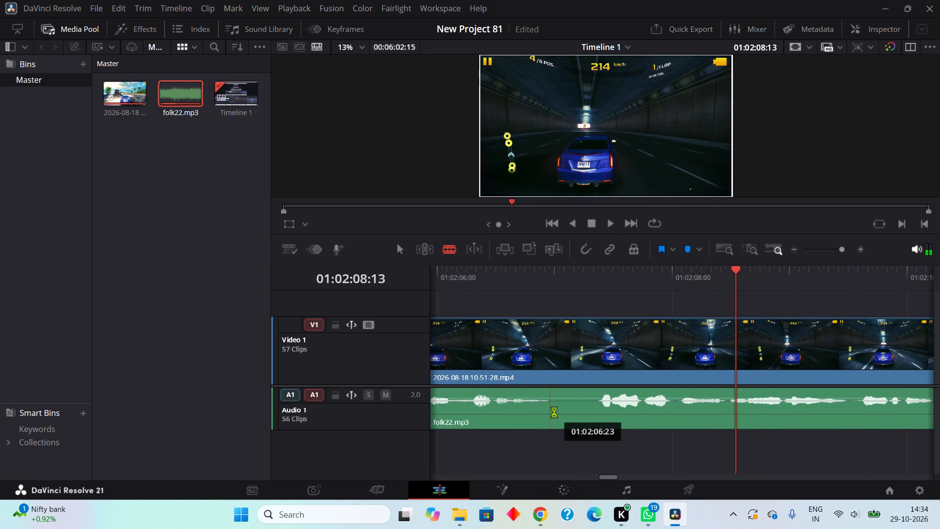
pyautogui.click(554, 411)
pyautogui.click(599, 410)
pyautogui.rightClick(587, 414)
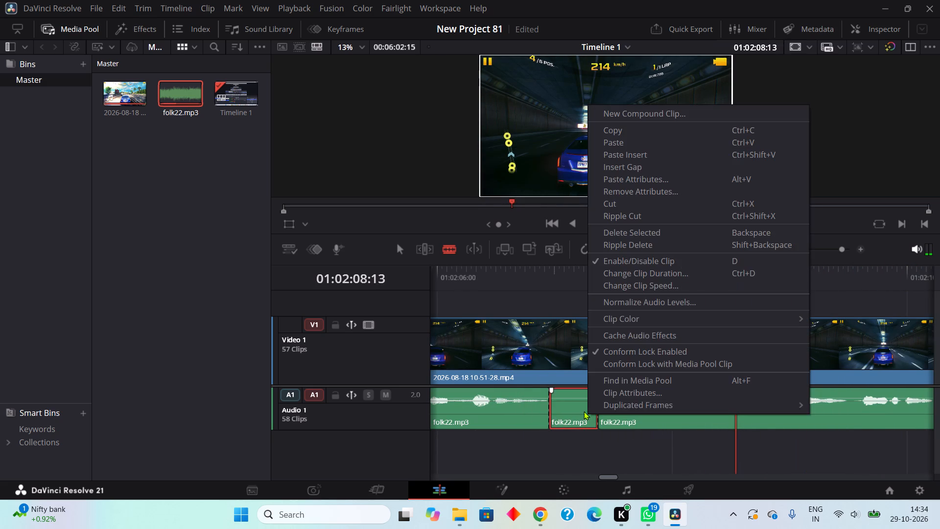
pyautogui.click(663, 217)
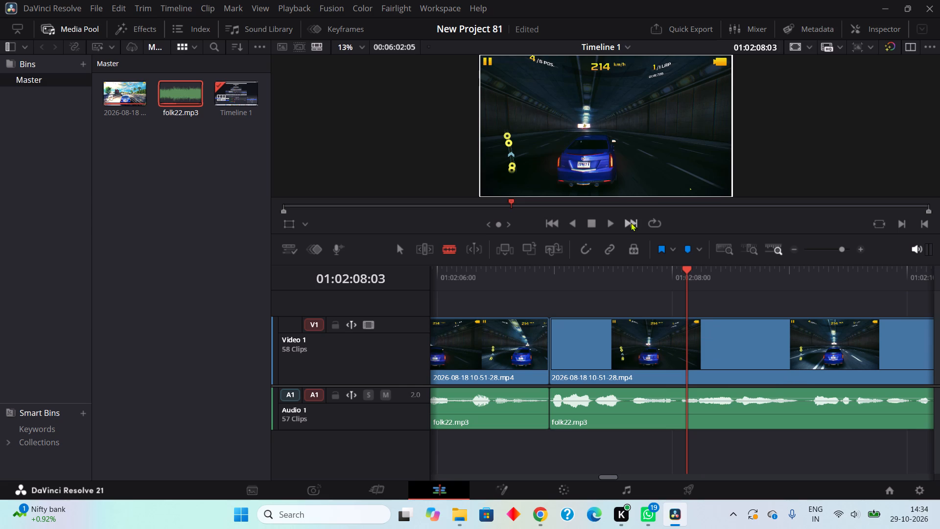
# Play on to 01:02:12:19, then ripple cut the quiet part of folk22.mp3 from about 01:02:11:18 to 01:02:11:23.
pyautogui.click(612, 224)
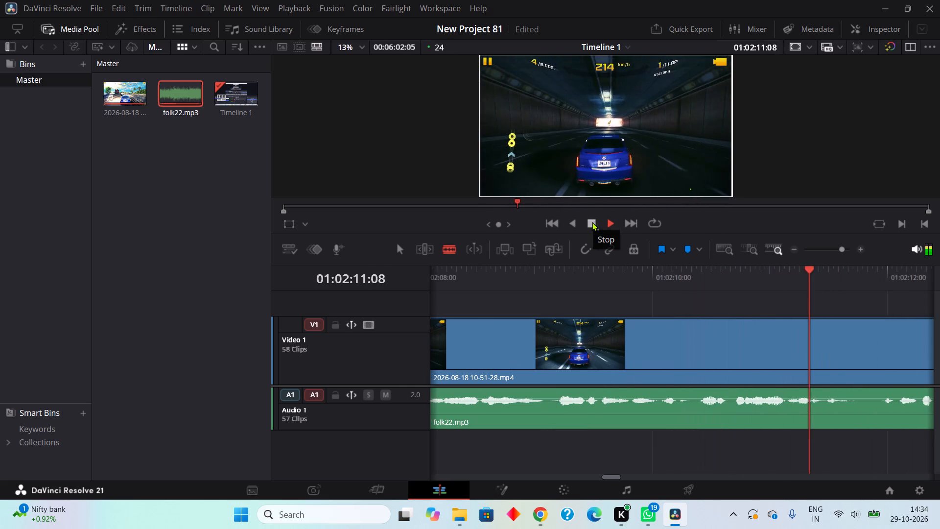
pyautogui.click(592, 222)
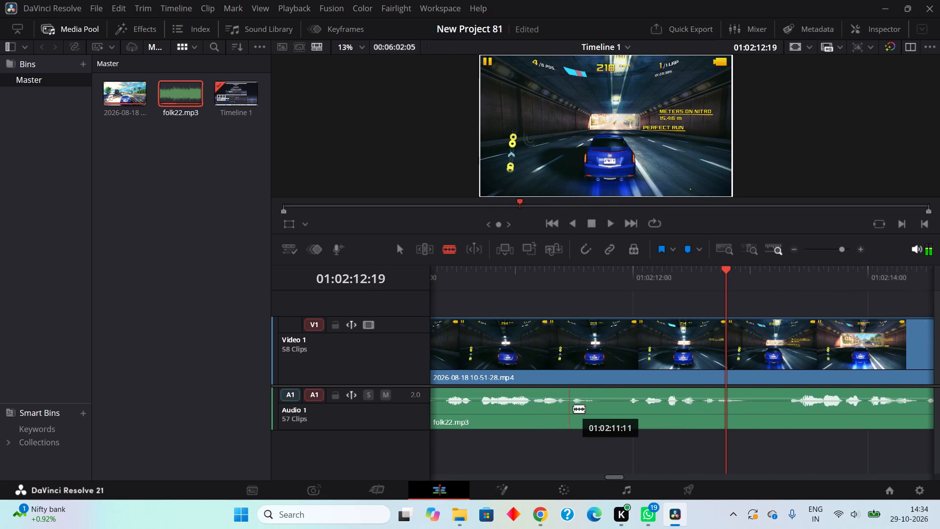
pyautogui.click(604, 419)
pyautogui.click(629, 416)
pyautogui.rightClick(611, 415)
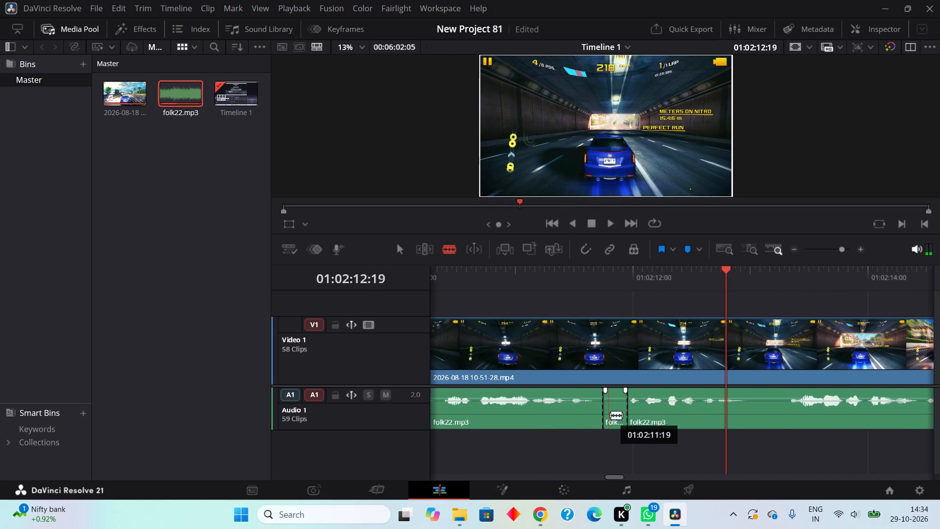
pyautogui.click(662, 222)
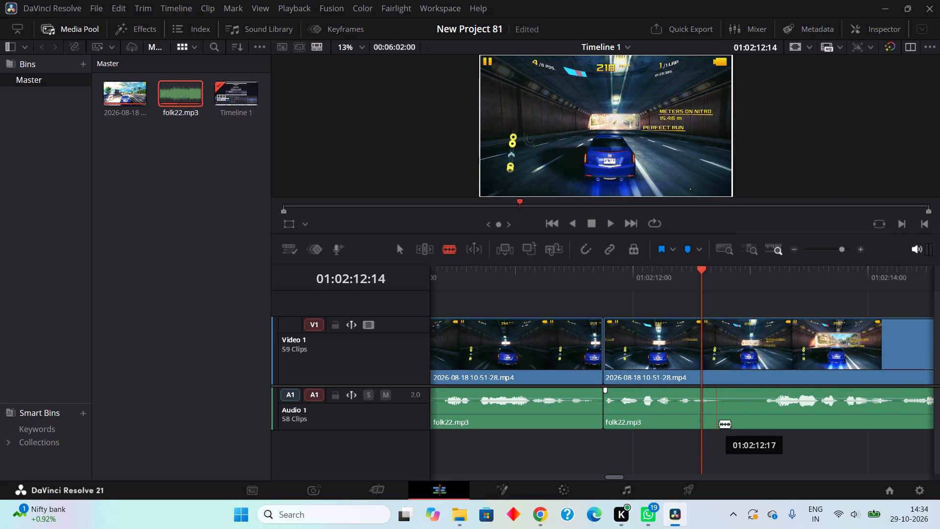
# Ripple cut the quiet part of folk22.mp3 from about 01:02:12:17 to 01:02:13:03.
pyautogui.click(718, 424)
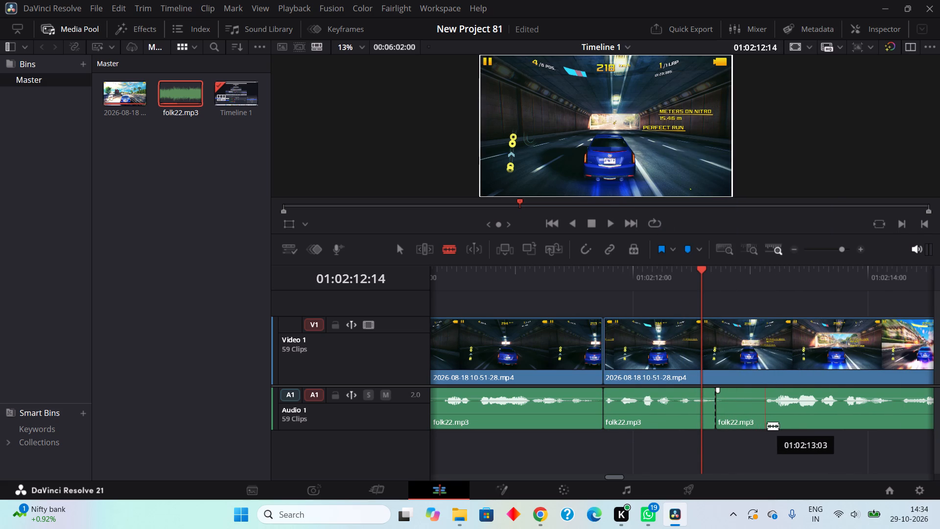
pyautogui.click(767, 426)
pyautogui.rightClick(748, 416)
pyautogui.click(775, 215)
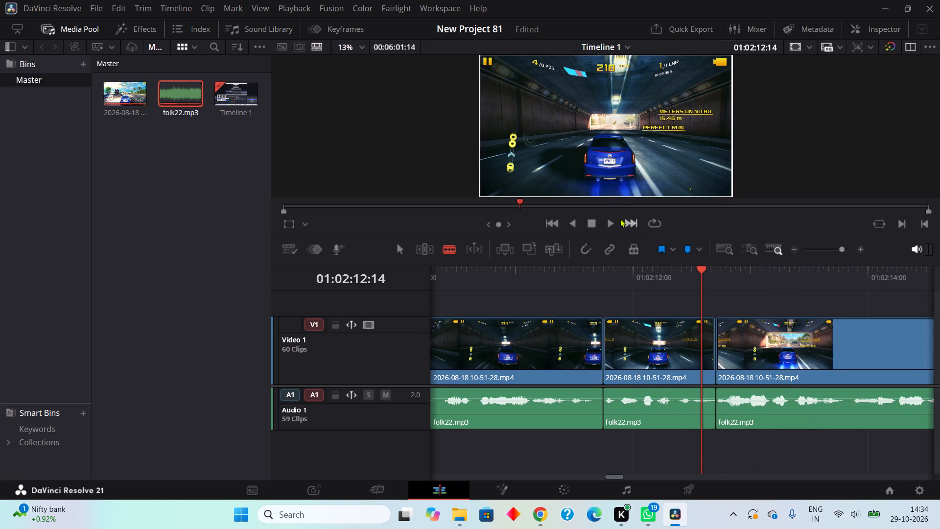
# Play on to 01:02:17:09, then ripple cut the quiet part of folk22.mp3 from about 01:02:16:09 to 01:02:16:18.
pyautogui.click(607, 224)
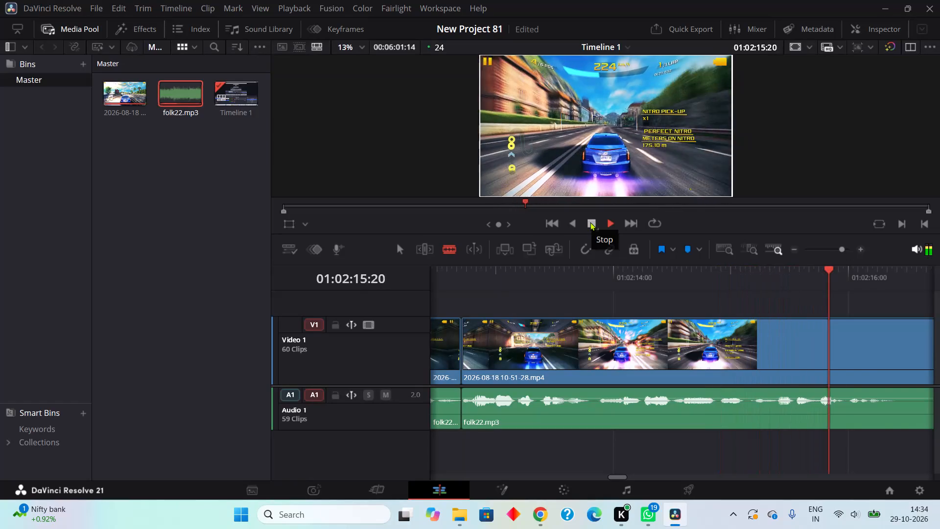
pyautogui.click(590, 222)
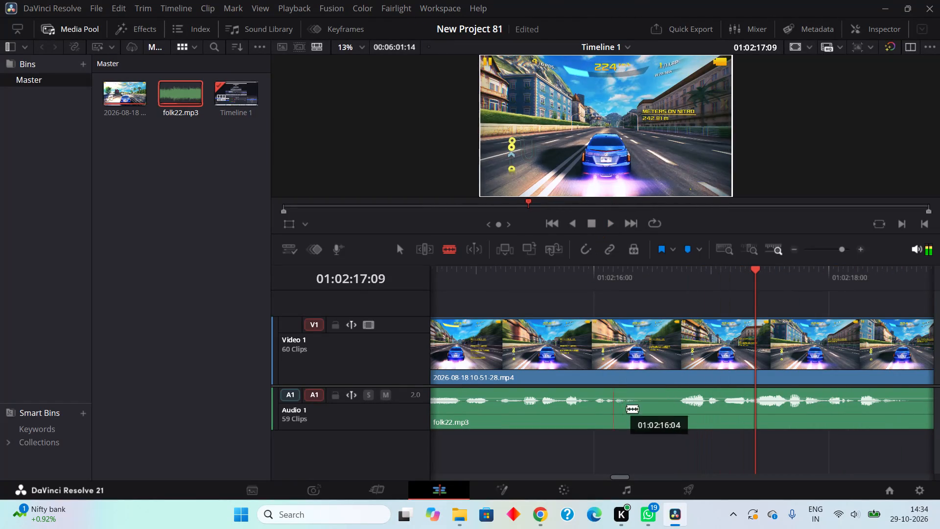
pyautogui.click(638, 417)
pyautogui.click(684, 406)
pyautogui.rightClick(642, 417)
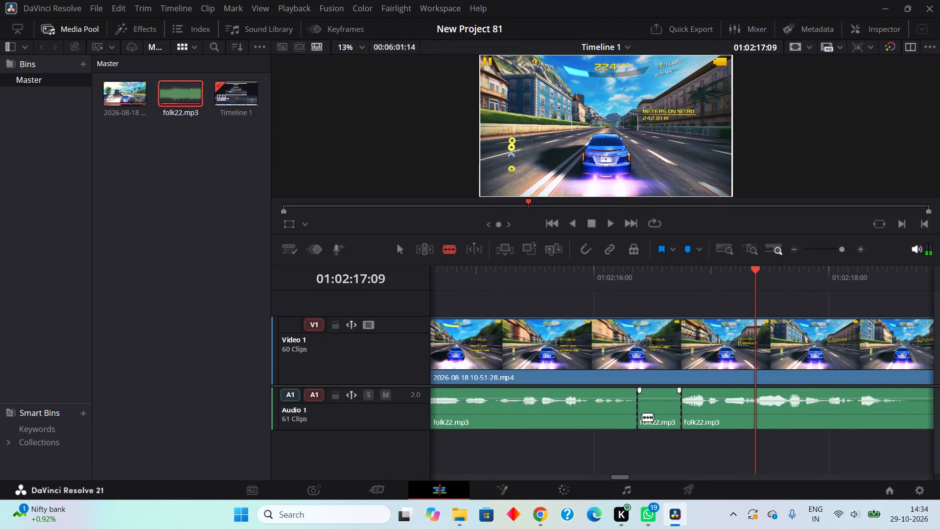
pyautogui.rightClick(655, 407)
pyautogui.click(711, 211)
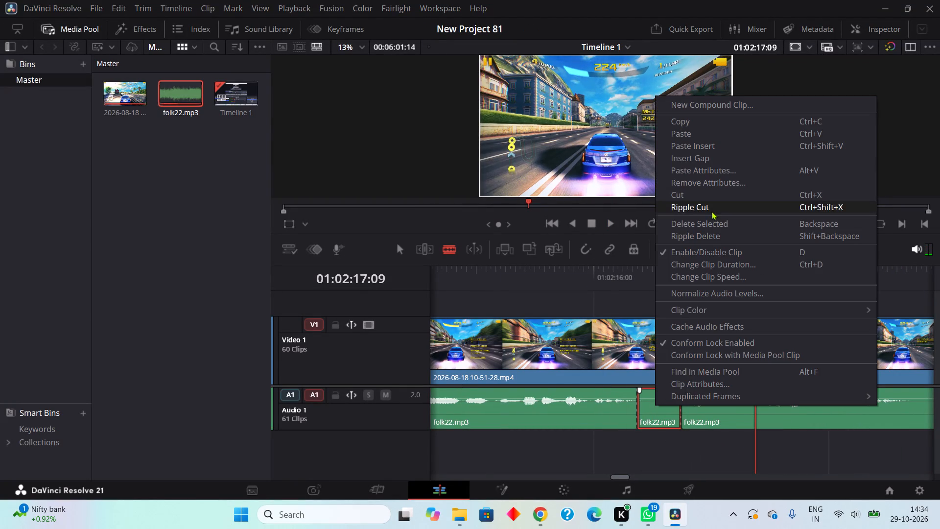
# Ripple cut the quiet part of folk22.mp3 from about 01:02:18:06 to 01:02:18:16.
pyautogui.click(858, 425)
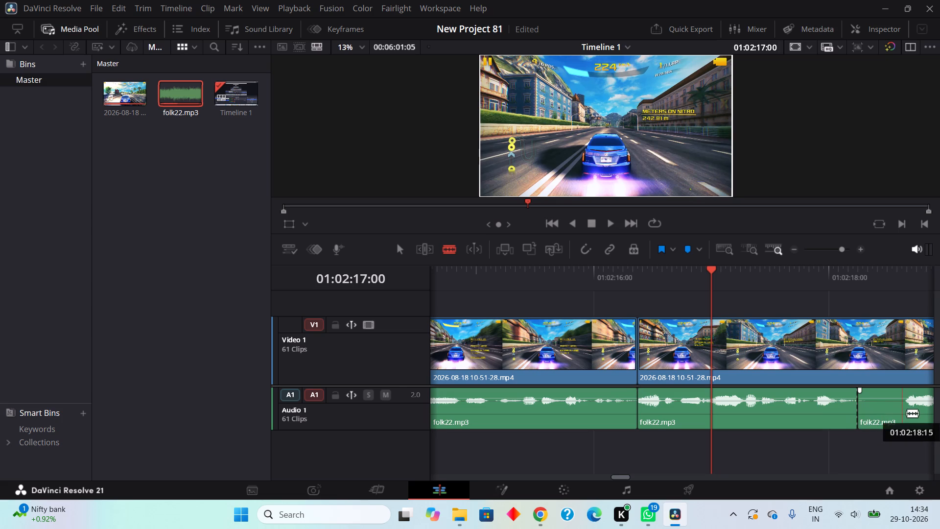
pyautogui.click(910, 419)
pyautogui.rightClick(899, 412)
pyautogui.rightClick(894, 409)
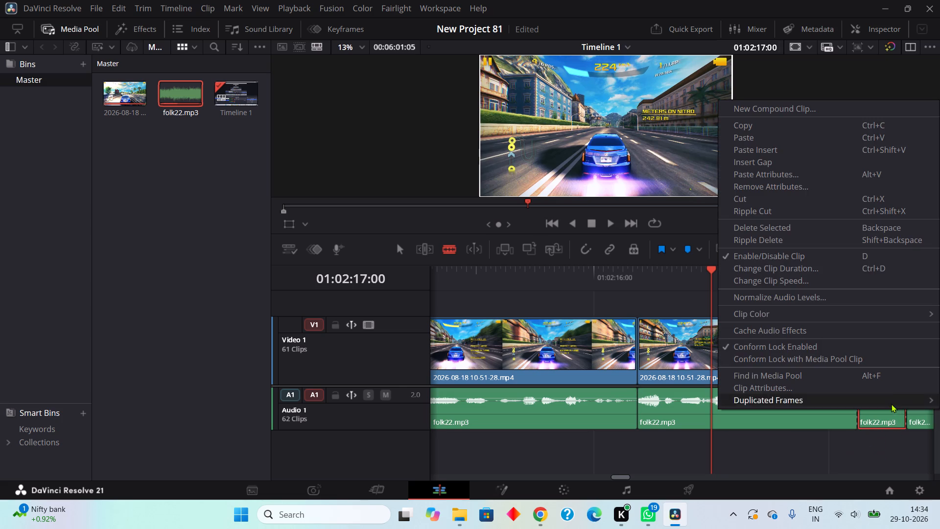
pyautogui.click(773, 211)
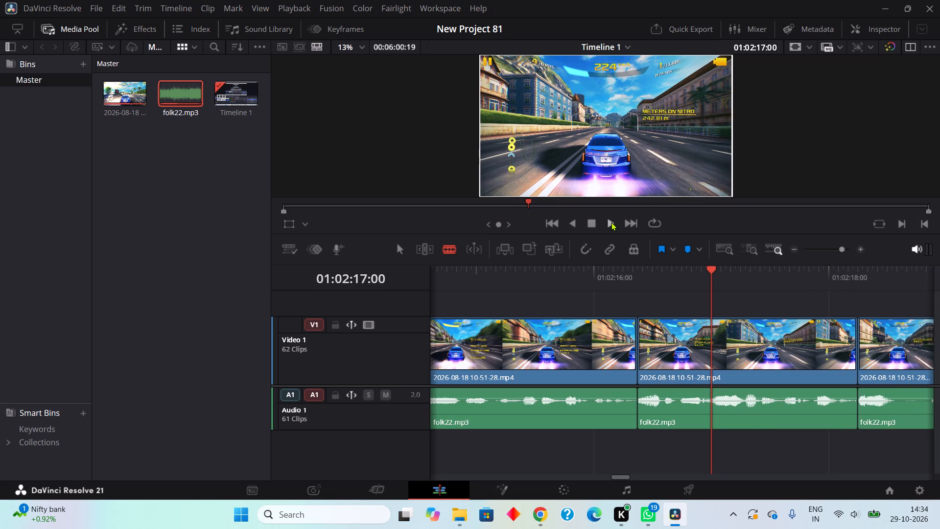
# Play on to 01:02:22:07, then ripple cut the quiet part of folk22.mp3 from about 01:02:21:21 to 01:02:22:02.
pyautogui.click(611, 222)
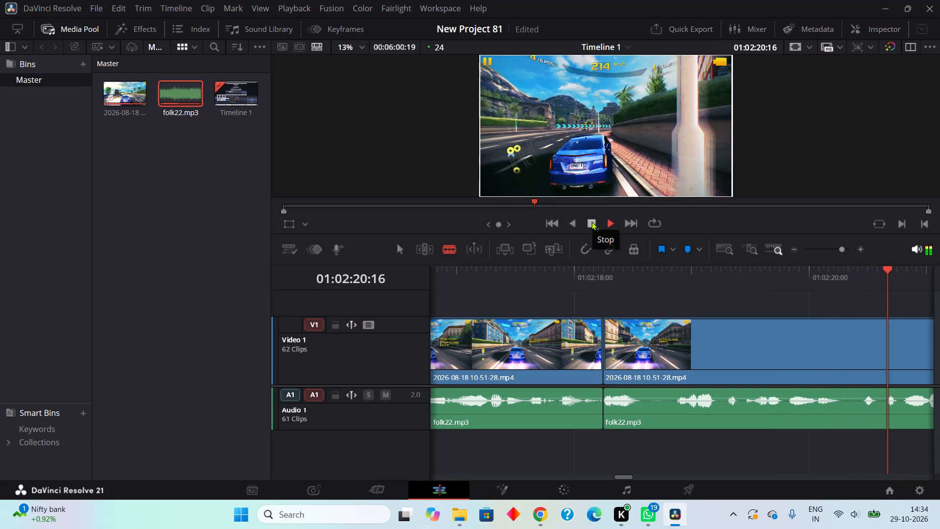
pyautogui.click(591, 221)
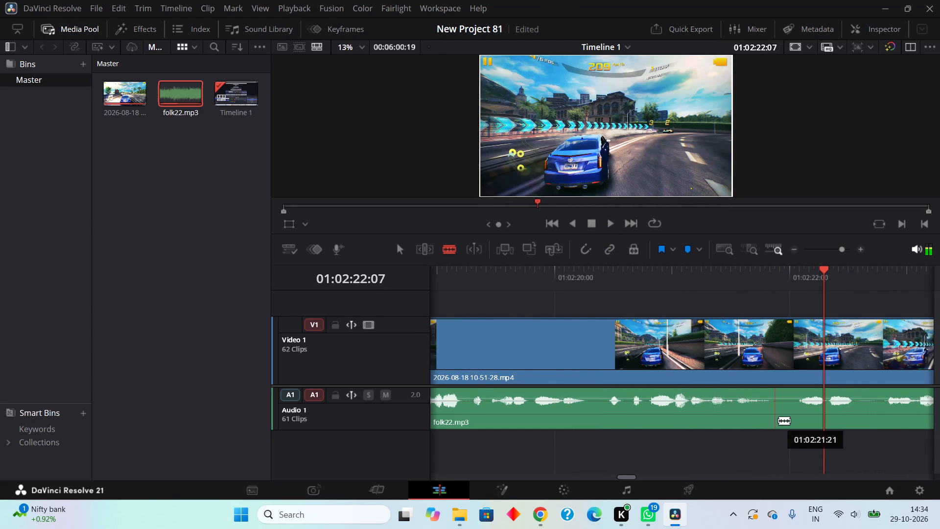
pyautogui.click(778, 420)
pyautogui.click(801, 415)
pyautogui.rightClick(799, 416)
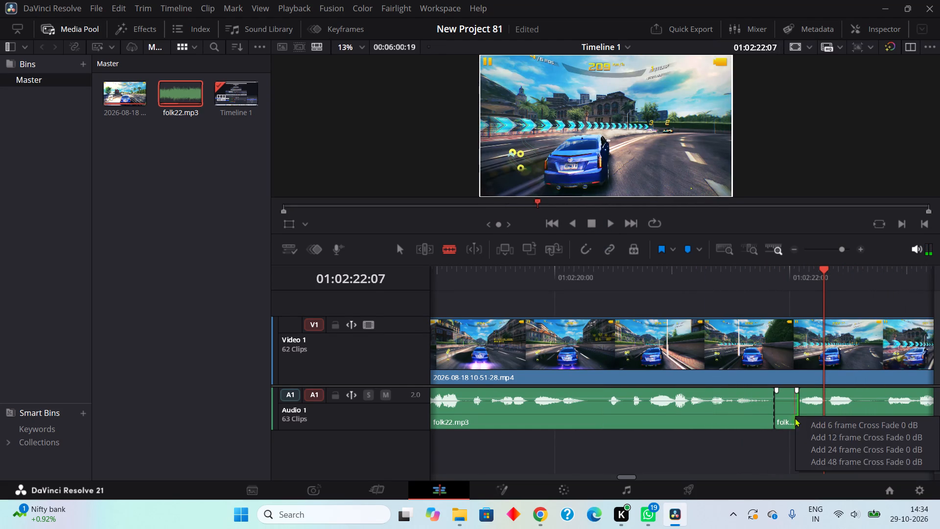
pyautogui.rightClick(792, 418)
pyautogui.click(752, 213)
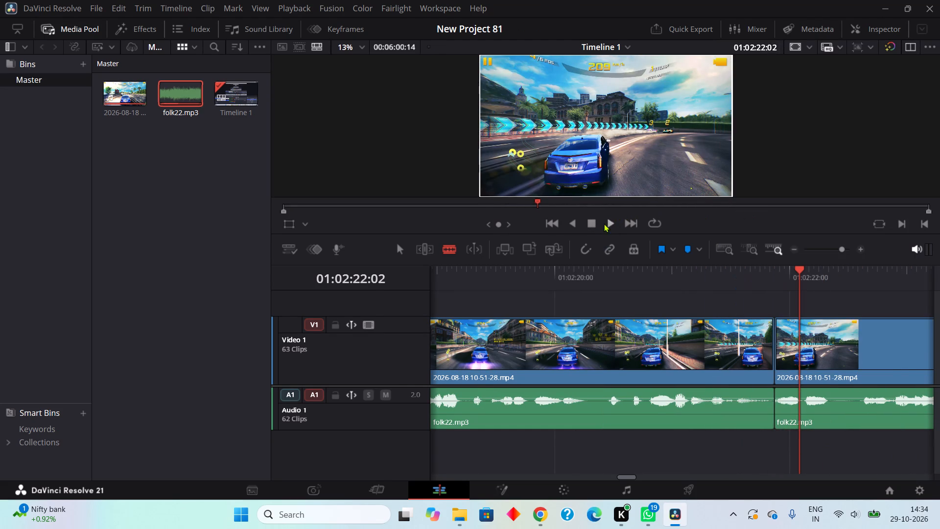
# Play on to 01:02:25:23, then ripple cut the quiet part of folk22.mp3 from about 01:02:24:23 to 01:02:25:06.
pyautogui.click(608, 220)
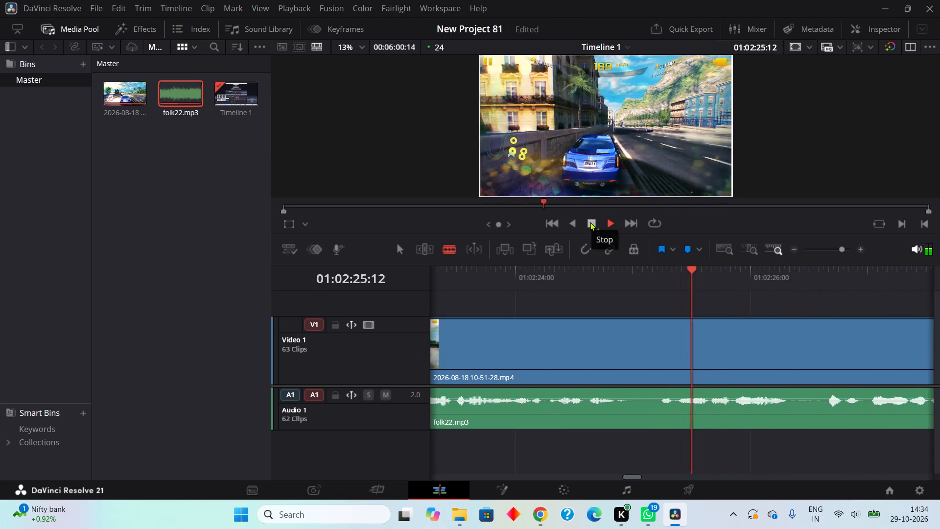
pyautogui.click(590, 222)
pyautogui.click(632, 414)
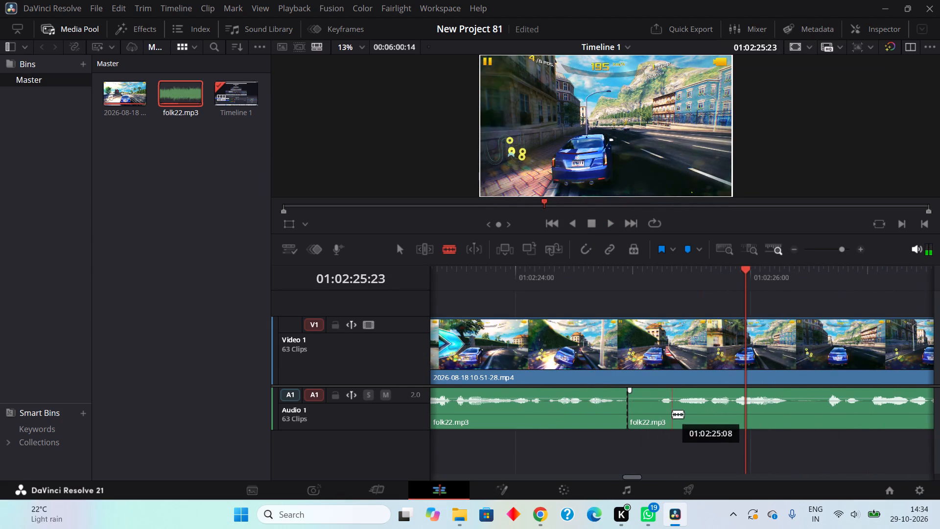
pyautogui.click(665, 418)
pyautogui.rightClick(647, 415)
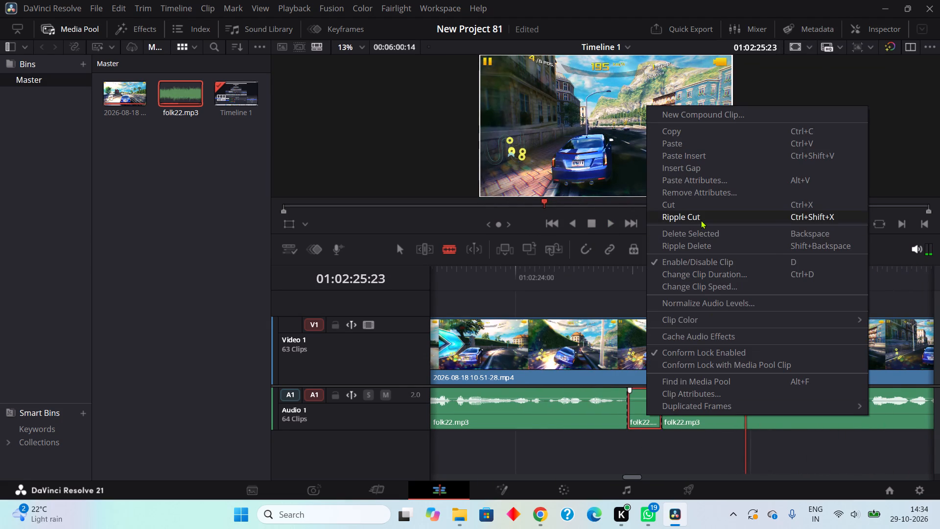
pyautogui.doubleClick(701, 220)
# Play on to 01:02:27:00, then split folk22.mp3 at about 01:02:26:01 and 01:02:26:08 around the quiet part.
pyautogui.doubleClick(612, 225)
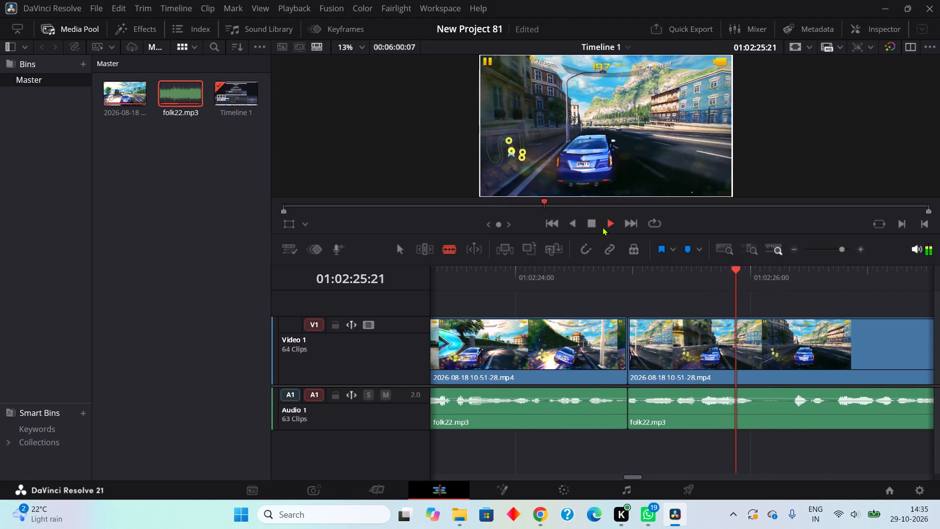
pyautogui.doubleClick(599, 226)
pyautogui.click(590, 224)
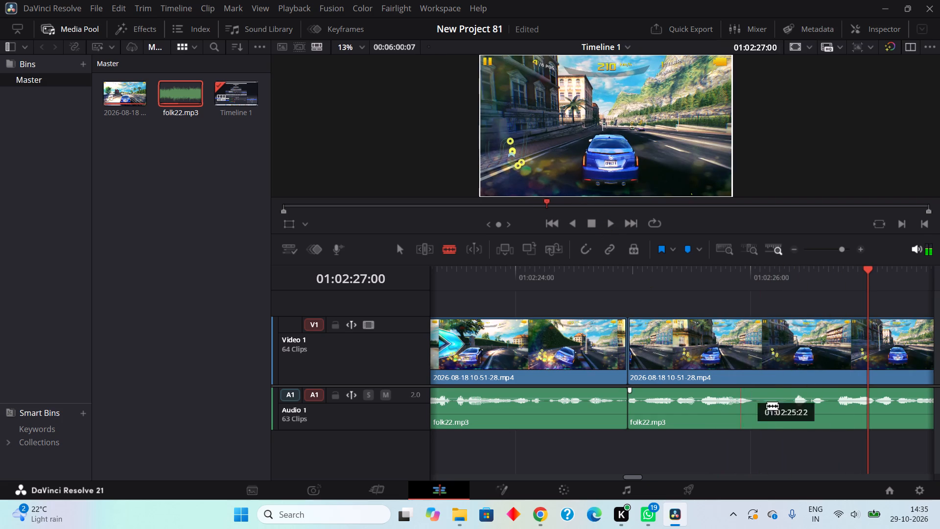
pyautogui.click(756, 422)
pyautogui.click(794, 416)
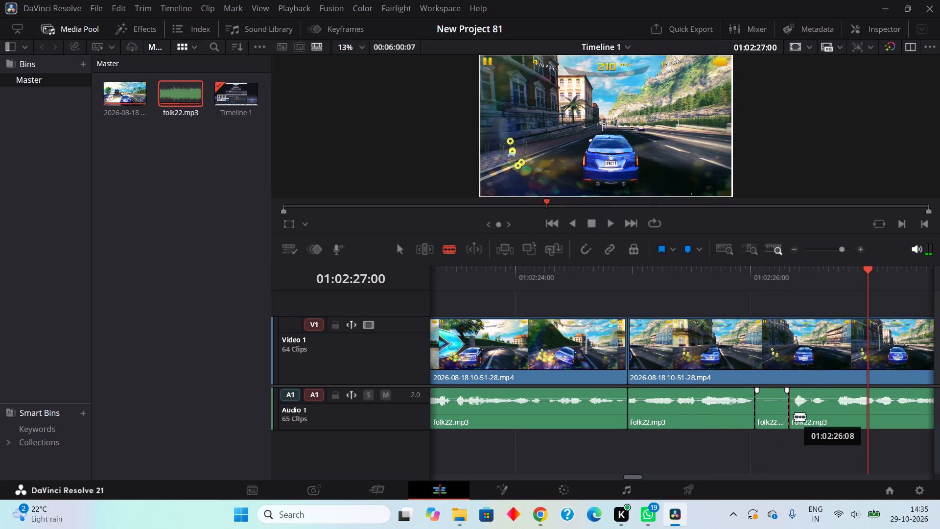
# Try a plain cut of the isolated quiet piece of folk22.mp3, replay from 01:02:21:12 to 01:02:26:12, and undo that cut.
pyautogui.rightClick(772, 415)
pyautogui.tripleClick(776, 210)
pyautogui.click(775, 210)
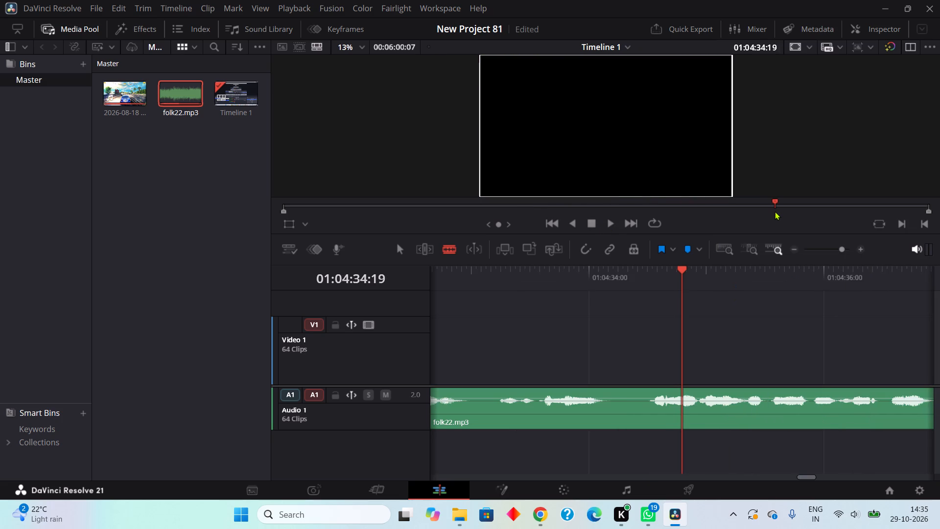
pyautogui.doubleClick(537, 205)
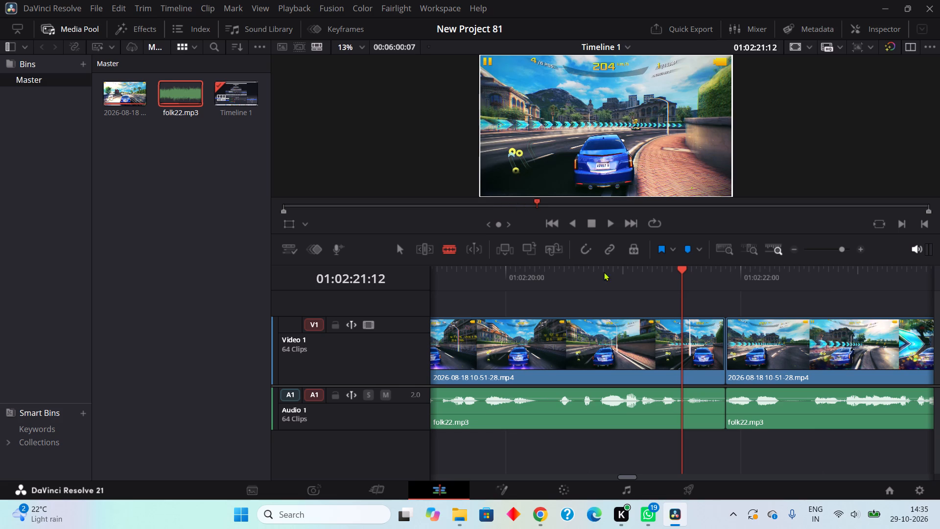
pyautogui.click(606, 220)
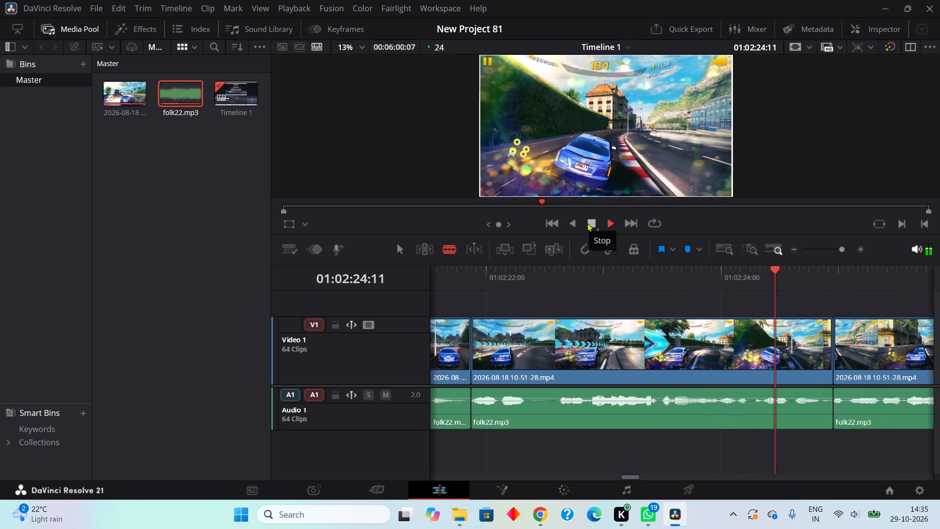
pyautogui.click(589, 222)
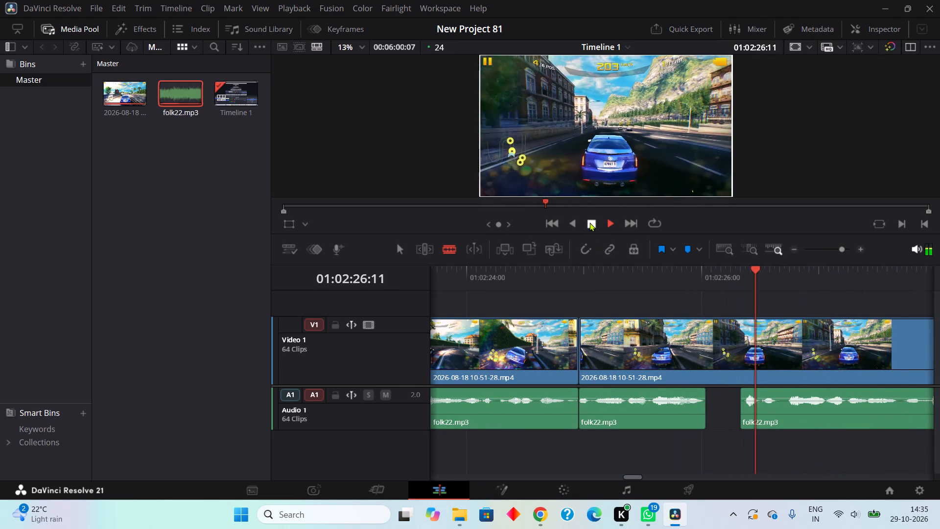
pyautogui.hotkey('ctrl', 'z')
# Ripple cut the isolated quiet piece of folk22.mp3 from about 01:02:26:01 to 01:02:26:08.
pyautogui.keyDown('ctrl'); pyautogui.rightClick(713, 413); pyautogui.keyUp('ctrl')
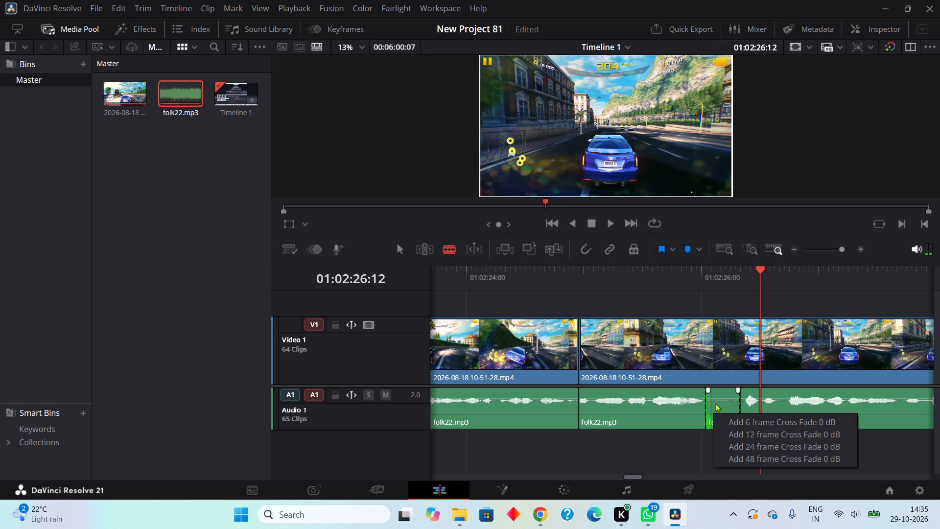
pyautogui.rightClick(723, 396)
pyautogui.click(747, 198)
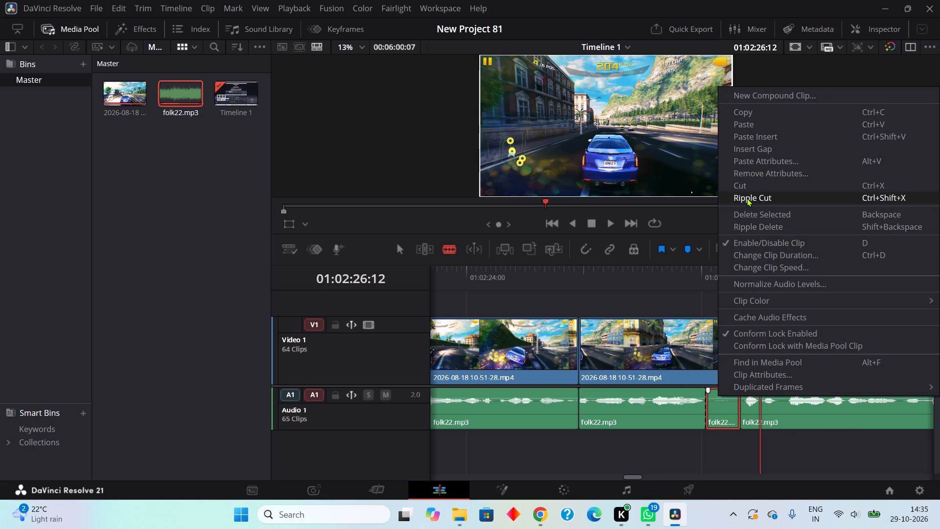
# Play on to 01:02:28:19, then split folk22.mp3 at about 01:02:28:05 and 01:02:28:15 around the quiet part.
pyautogui.click(608, 221)
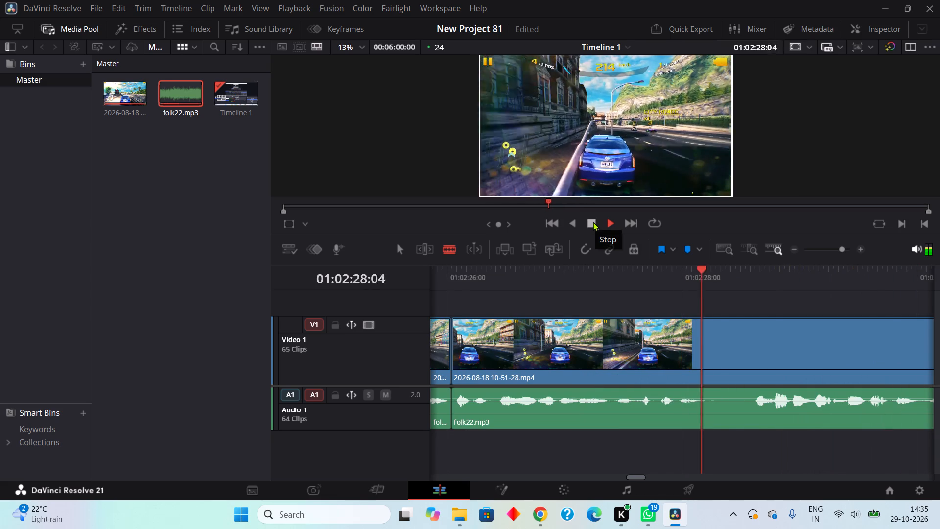
pyautogui.click(593, 222)
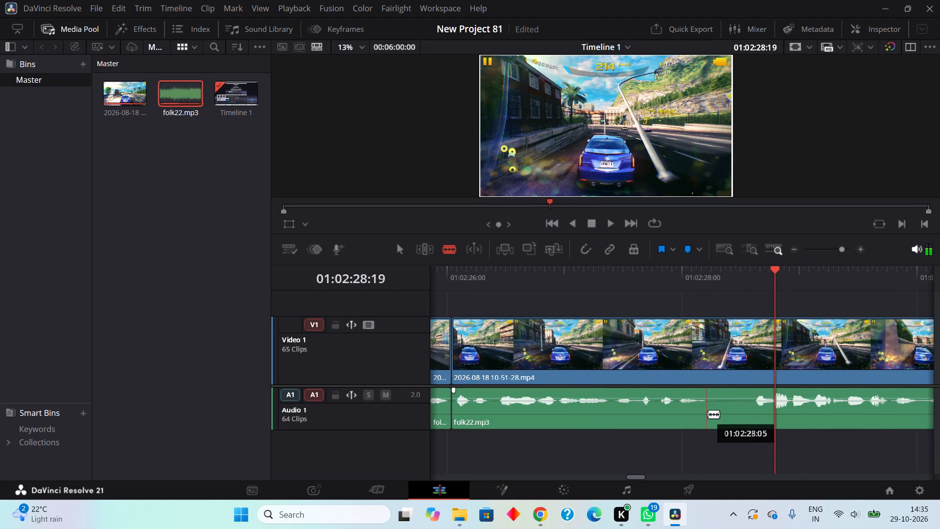
pyautogui.click(708, 414)
pyautogui.click(759, 416)
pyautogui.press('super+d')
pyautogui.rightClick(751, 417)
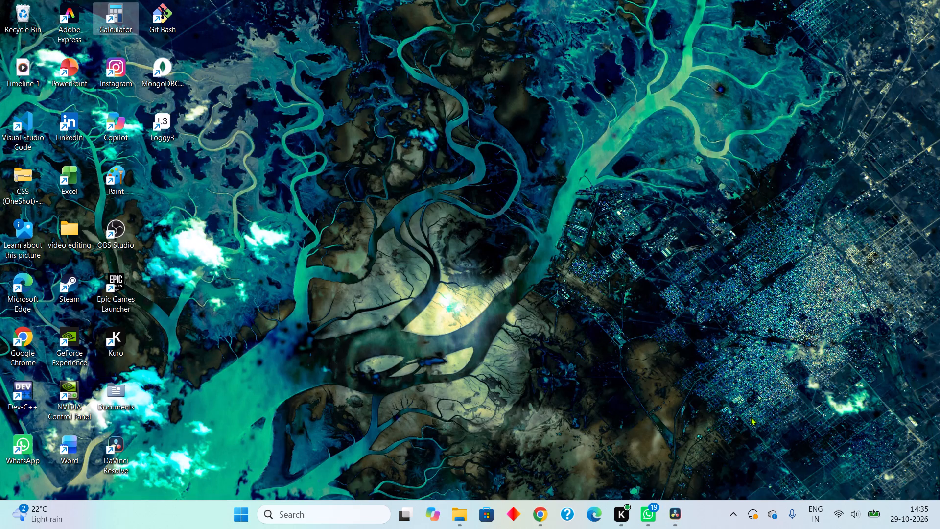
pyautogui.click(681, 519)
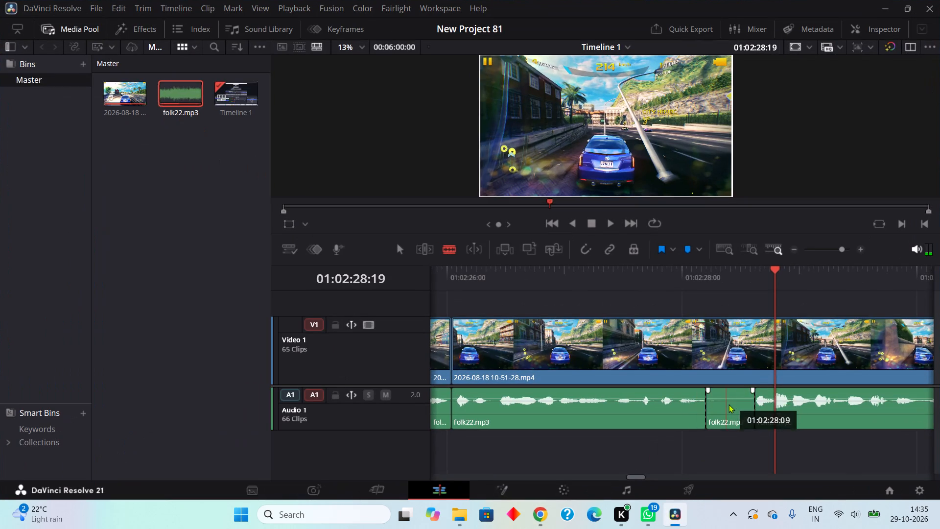
# Ripple cut the isolated quiet piece of folk22.mp3 from about 01:02:28:05 to 01:02:28:15.
pyautogui.rightClick(728, 404)
pyautogui.click(758, 202)
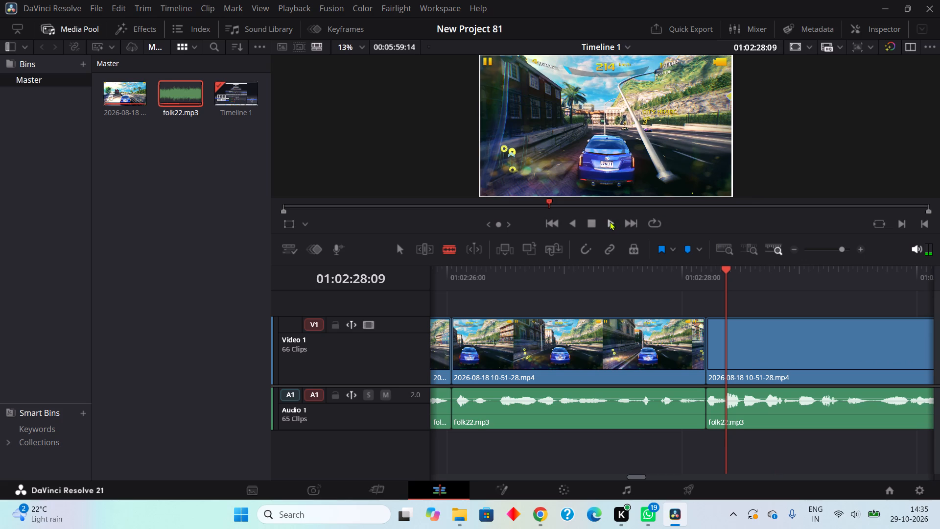
# Play on to 01:02:31:19, then ripple cut the quiet part of folk22.mp3 from about 01:02:31:10 to 01:02:31:15.
pyautogui.click(609, 221)
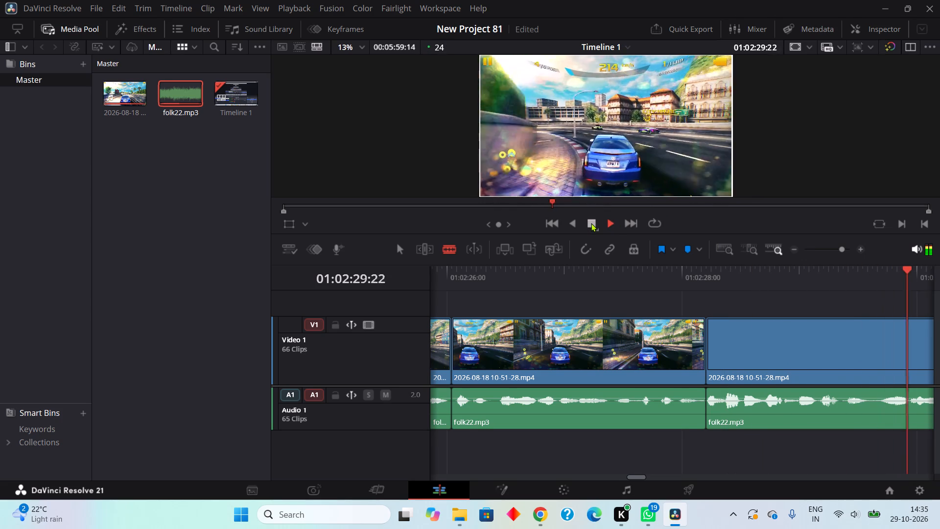
pyautogui.click(591, 223)
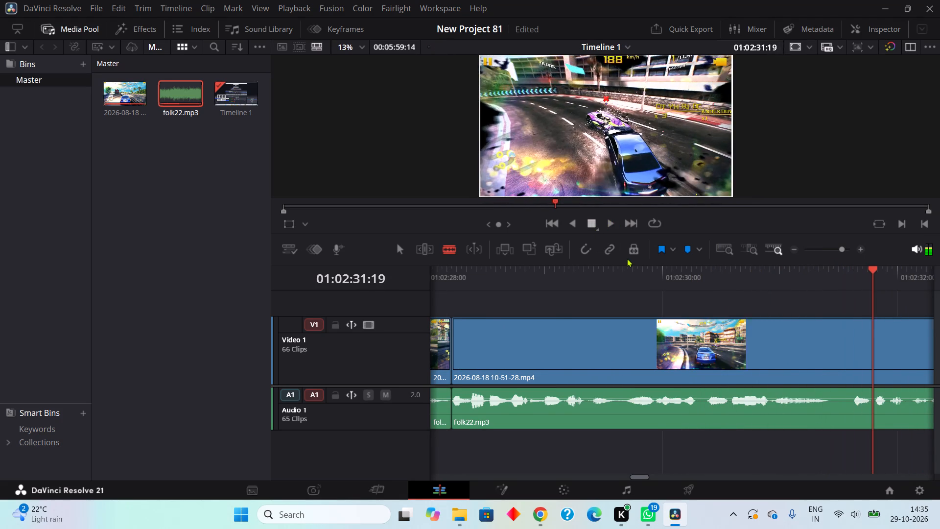
pyautogui.click(831, 423)
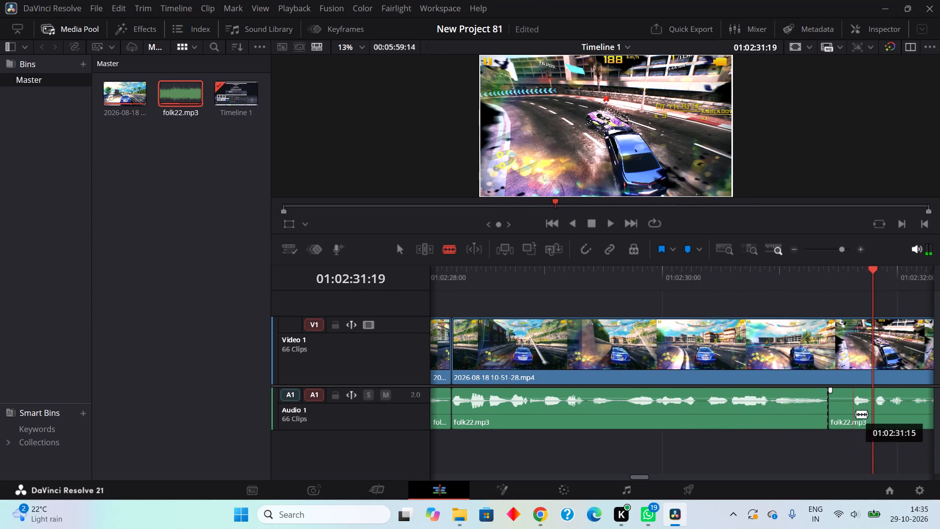
pyautogui.click(856, 414)
pyautogui.rightClick(846, 416)
pyautogui.doubleClick(767, 212)
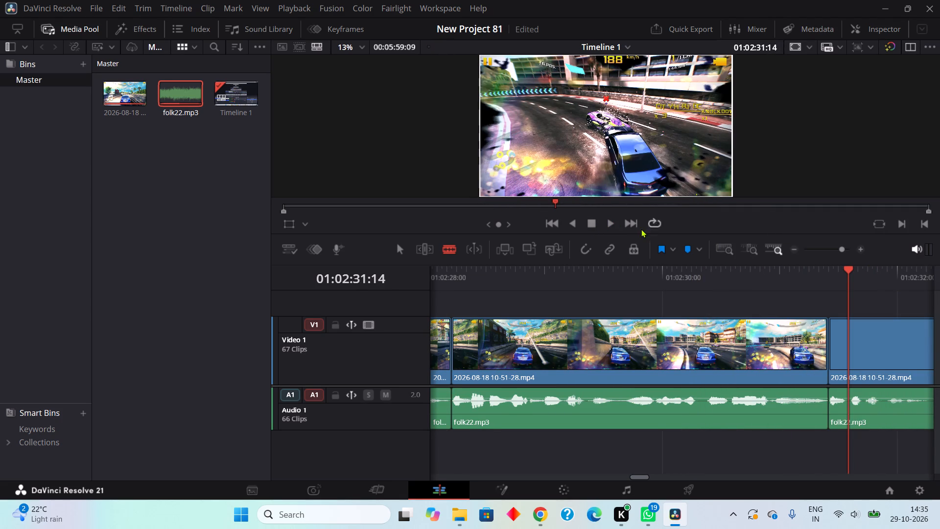
# Play on to 01:02:33:17, then ripple cut the quiet part of folk22.mp3 from about 01:02:32:06 to 01:02:32:16.
pyautogui.click(607, 221)
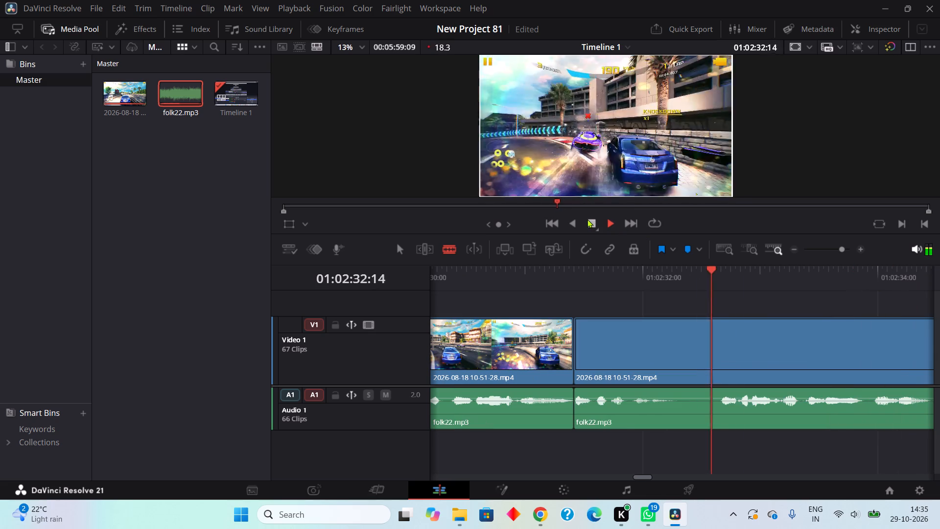
pyautogui.click(592, 222)
pyautogui.click(675, 415)
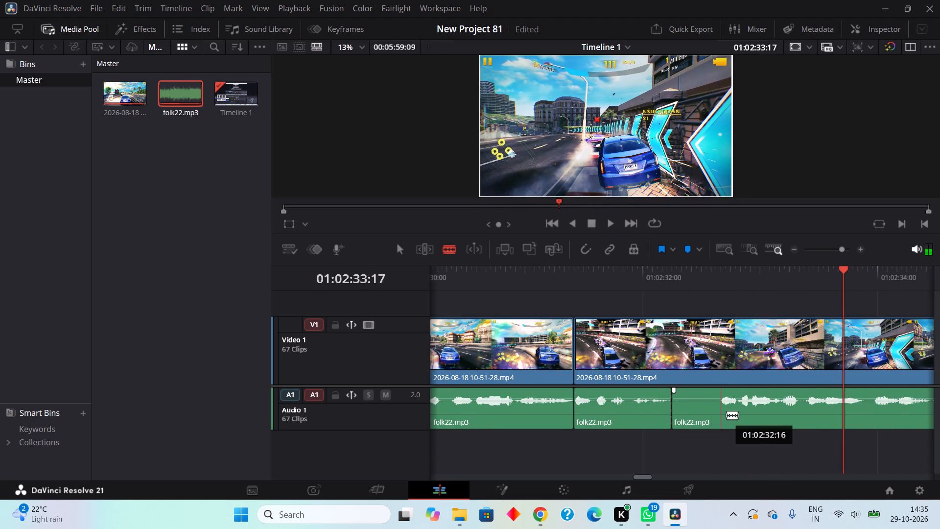
pyautogui.click(724, 416)
pyautogui.rightClick(711, 417)
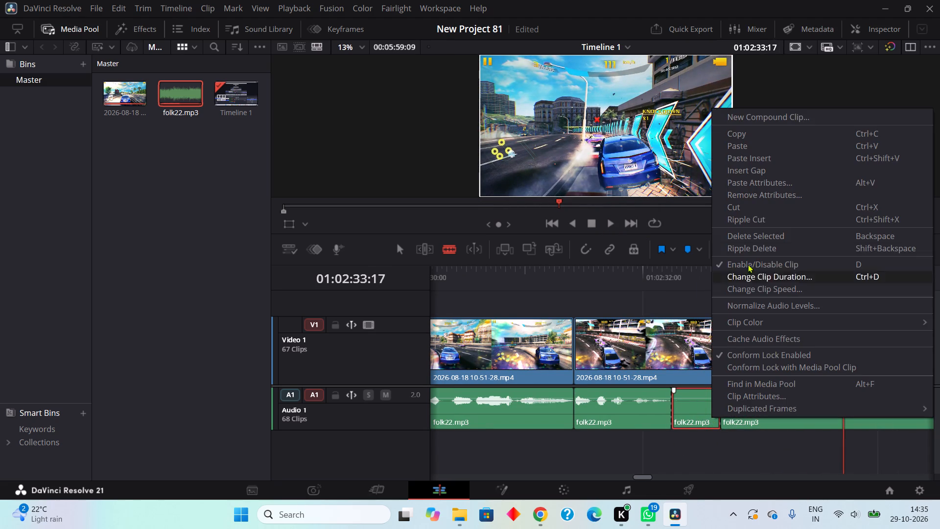
pyautogui.click(735, 220)
# Play on to 01:02:35:03, then ripple cut the quiet part of folk22.mp3 from about 01:02:34:04 to 01:02:34:12.
pyautogui.click(611, 223)
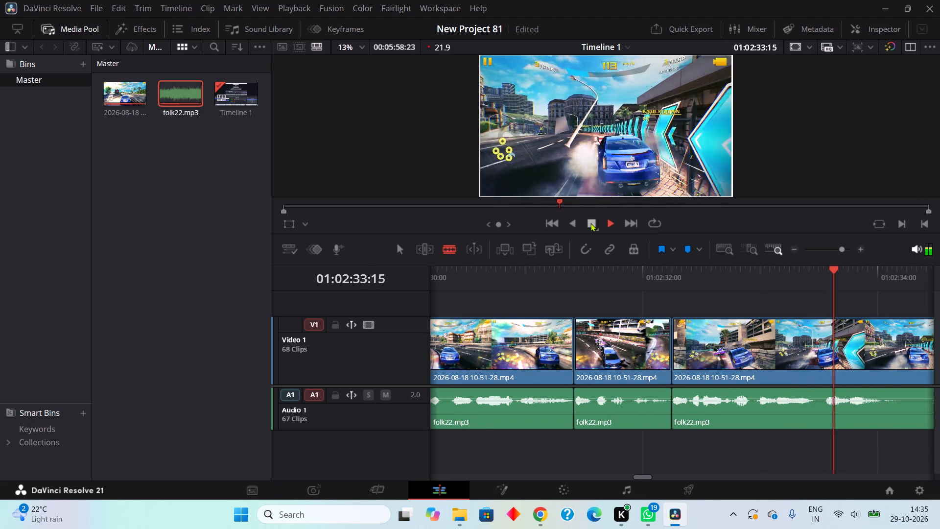
pyautogui.click(591, 223)
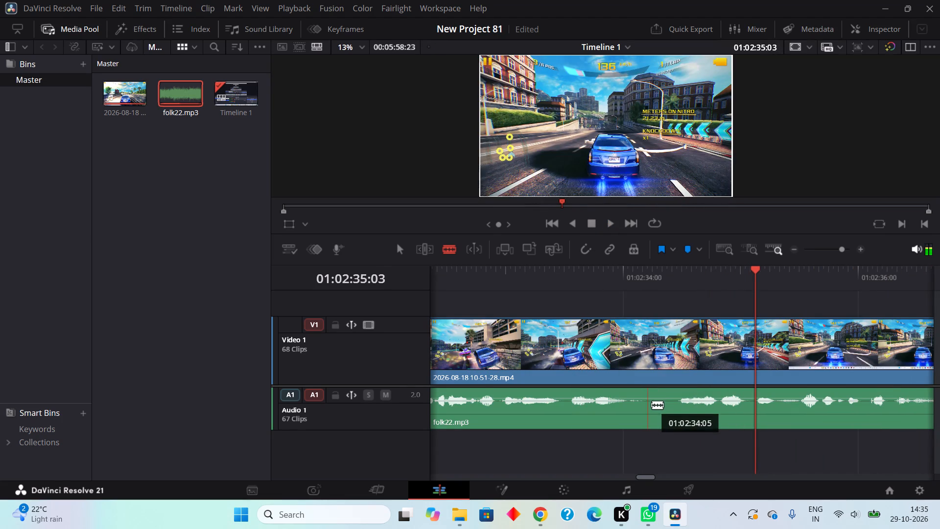
pyautogui.click(645, 415)
pyautogui.click(683, 417)
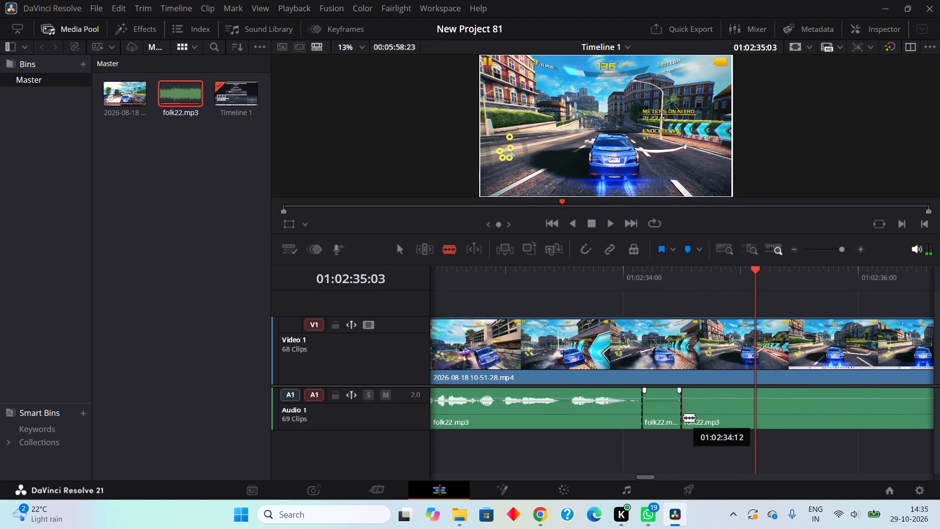
pyautogui.rightClick(668, 413)
pyautogui.click(731, 214)
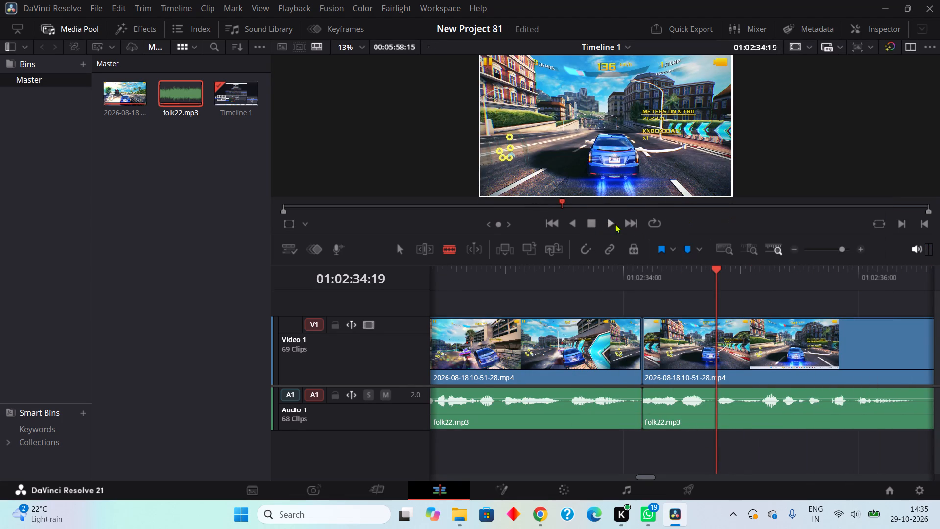
# Play on to 01:02:37:05, then ripple cut the quiet part of folk22.mp3 from about 01:02:36:11 to 01:02:36:19.
pyautogui.click(610, 220)
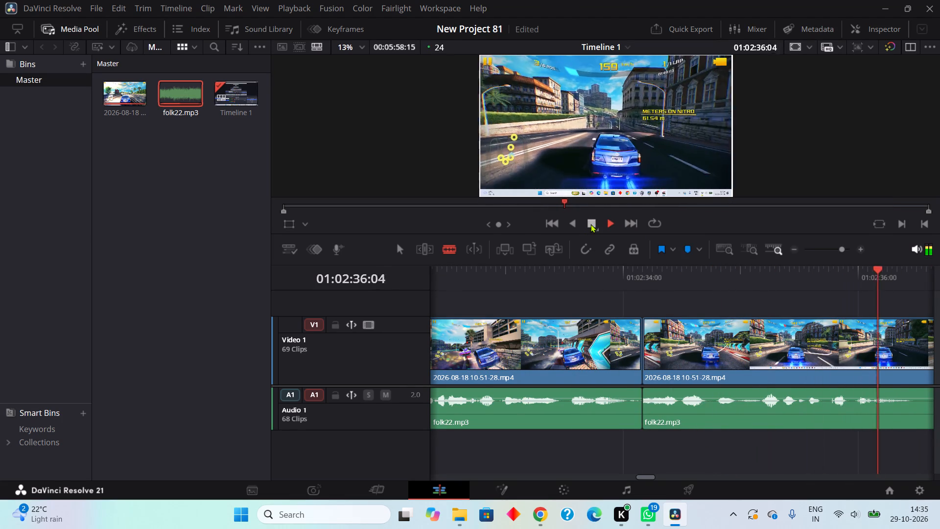
pyautogui.click(590, 224)
pyautogui.click(660, 413)
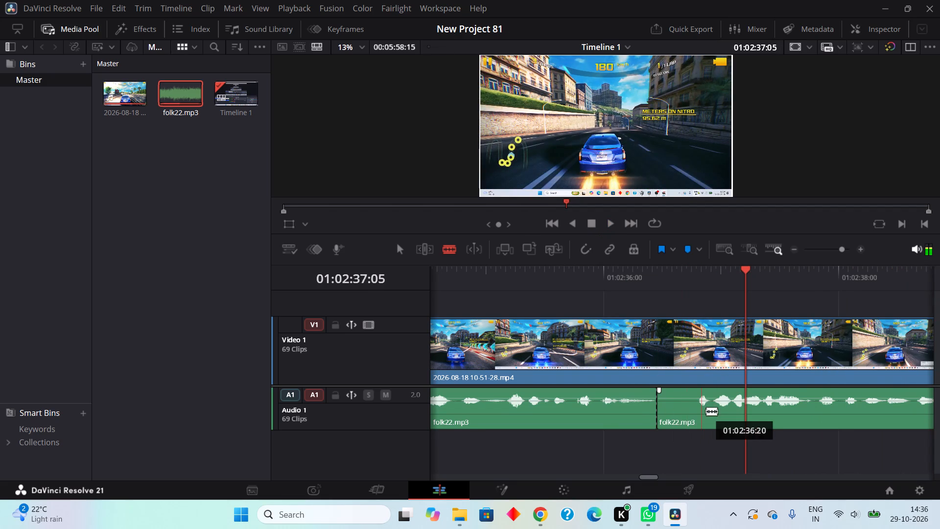
pyautogui.click(700, 416)
pyautogui.rightClick(668, 416)
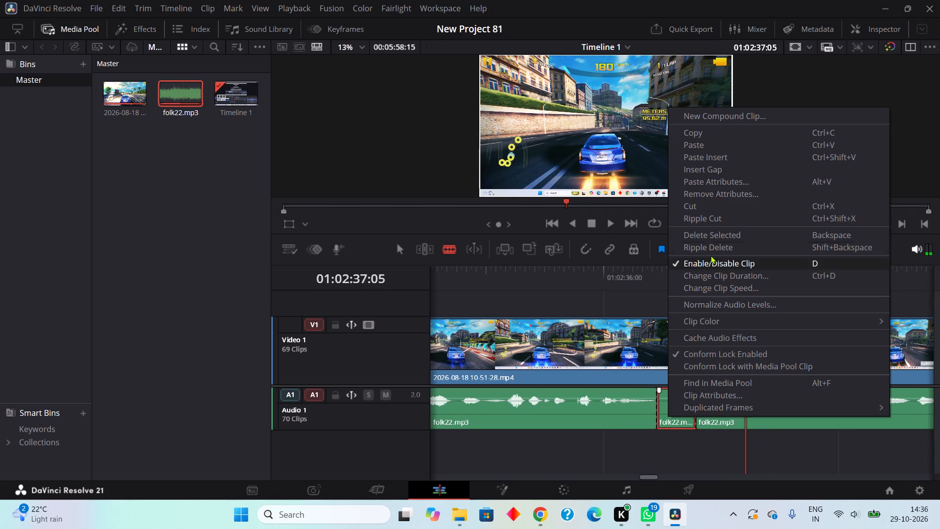
pyautogui.click(703, 216)
# Play on to 01:02:40:03, then ripple cut the quiet part of folk22.mp3 from about 01:02:39:03 to 01:02:39:12.
pyautogui.click(610, 223)
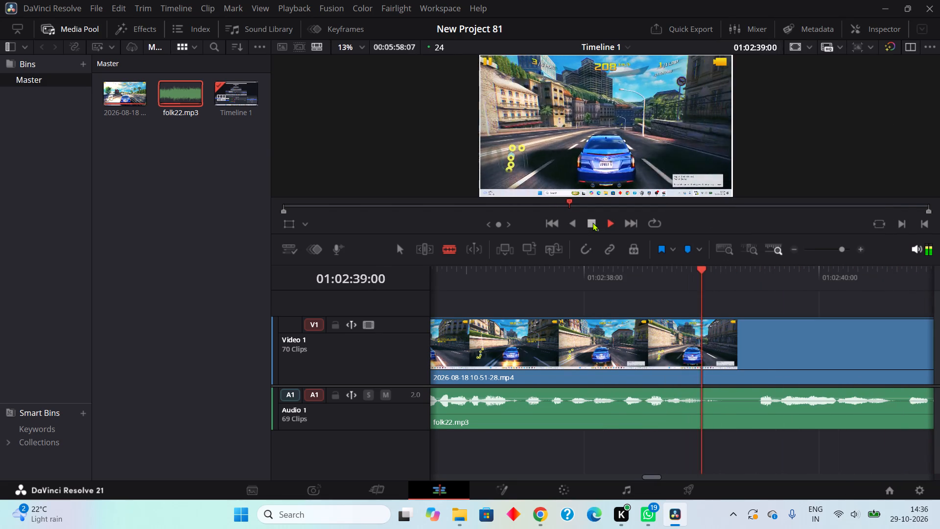
pyautogui.doubleClick(592, 222)
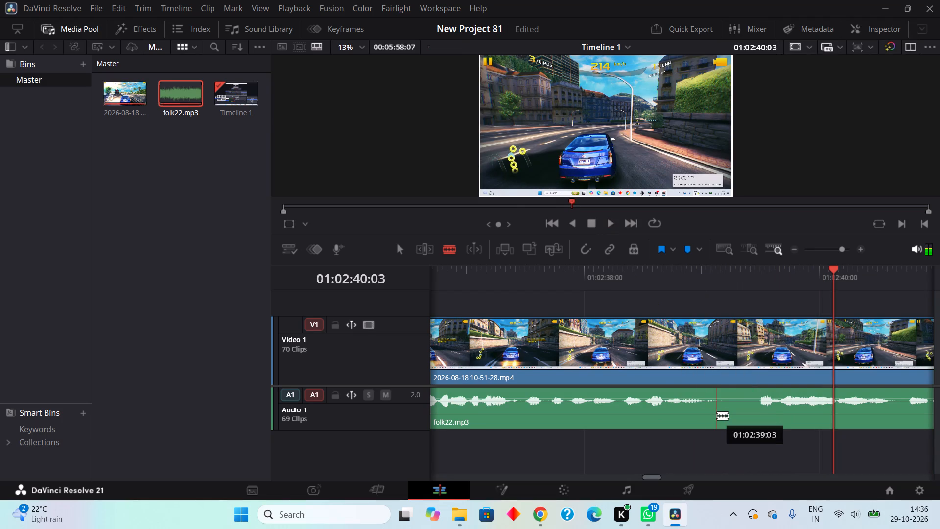
pyautogui.doubleClick(717, 415)
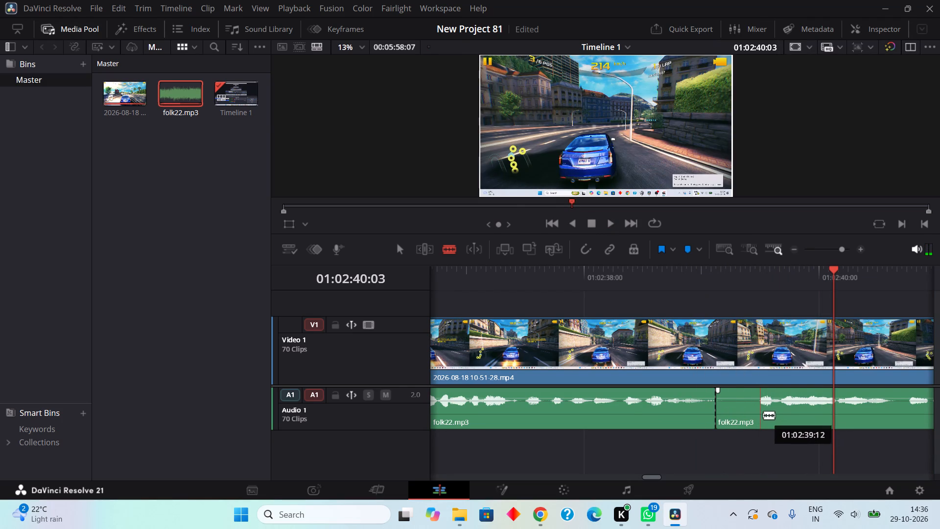
pyautogui.click(763, 415)
pyautogui.rightClick(748, 410)
pyautogui.click(768, 216)
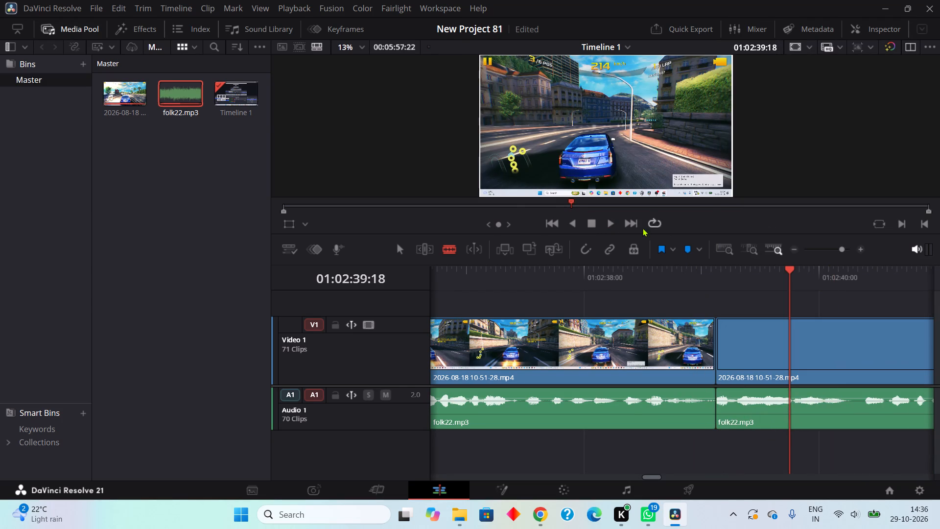
# Play on to 01:02:43:17, then ripple cut the quiet part of folk22.mp3 from about 01:02:41:14 to 01:02:41:19.
pyautogui.doubleClick(610, 221)
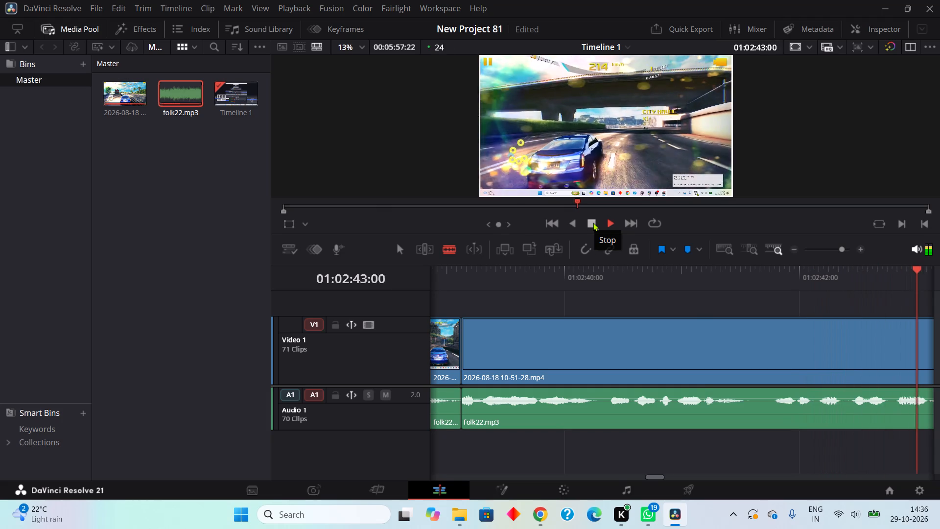
pyautogui.click(593, 222)
pyautogui.click(496, 416)
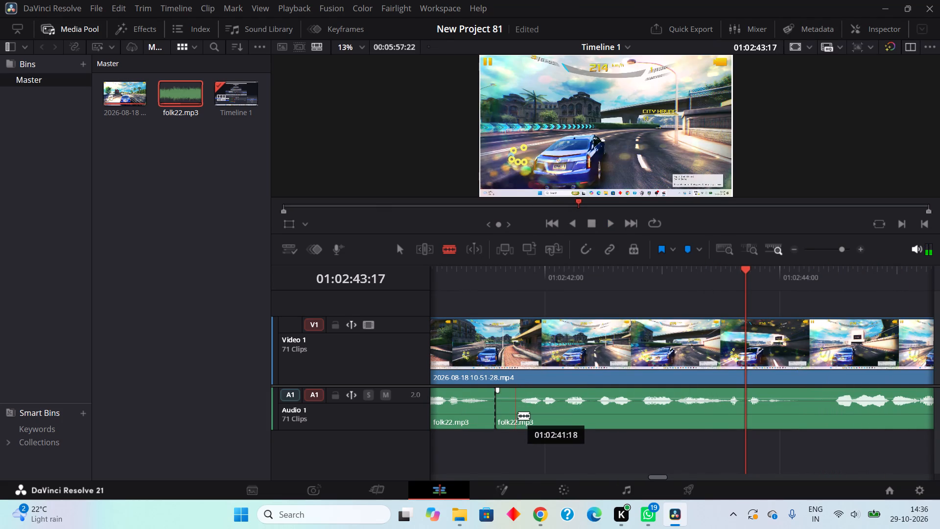
pyautogui.click(522, 415)
pyautogui.rightClick(508, 415)
pyautogui.click(595, 218)
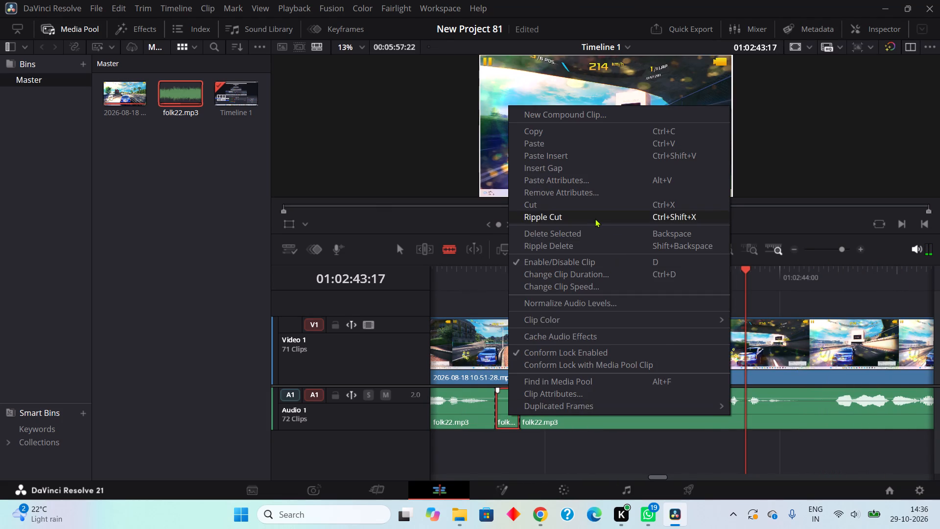
# Ripple cut the quiet part of folk22.mp3 from about 01:02:43:20 to 01:02:44:06.
pyautogui.click(764, 417)
pyautogui.click(810, 411)
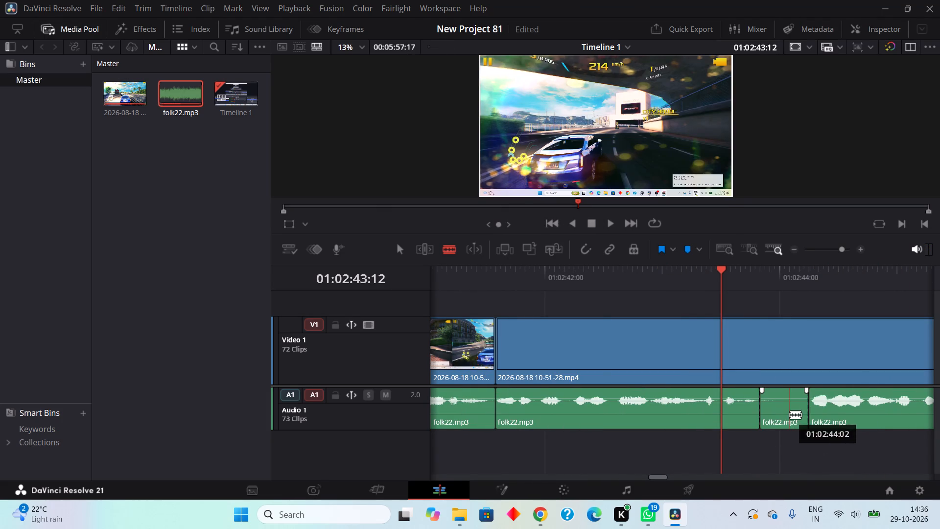
pyautogui.rightClick(790, 414)
pyautogui.click(749, 217)
# Play on to 01:02:48:18, then ripple cut the quiet part of folk22.mp3 from about 01:02:47:06 to 01:02:47:10.
pyautogui.click(612, 220)
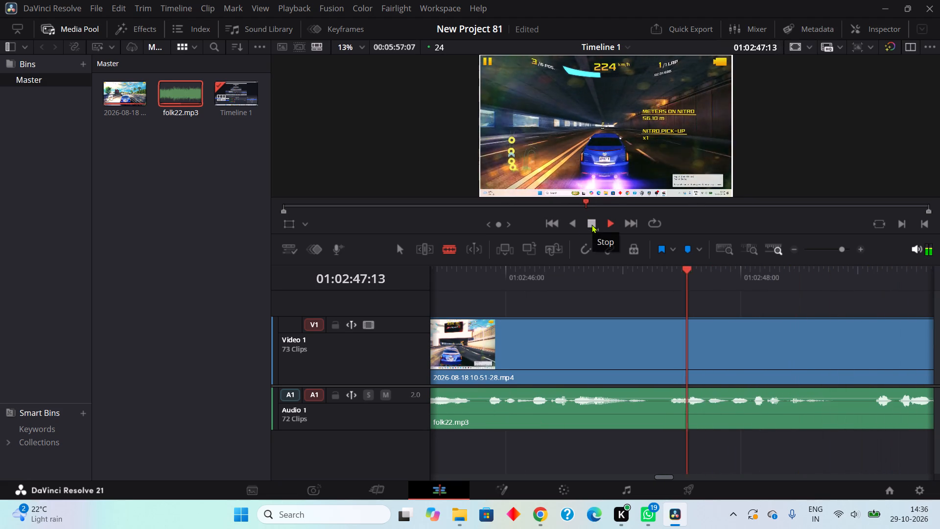
pyautogui.click(591, 224)
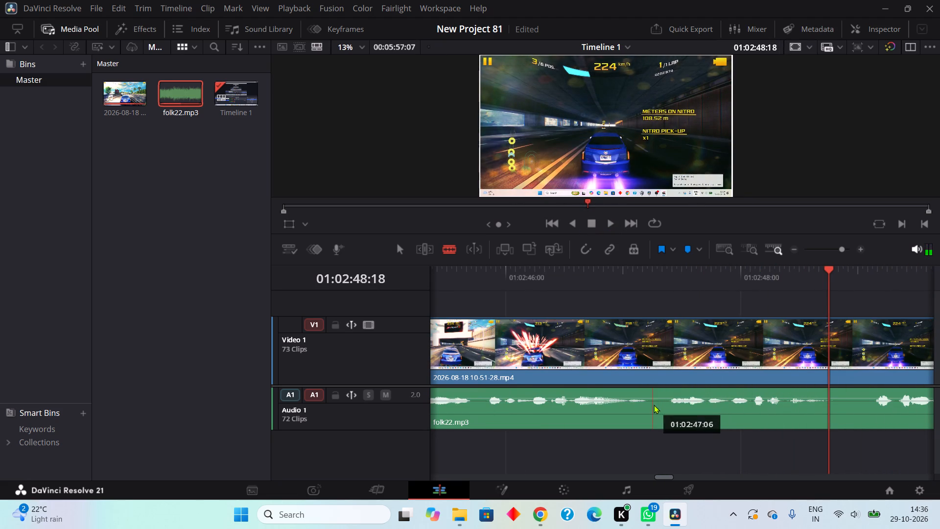
pyautogui.click(654, 405)
pyautogui.click(673, 408)
pyautogui.rightClick(667, 408)
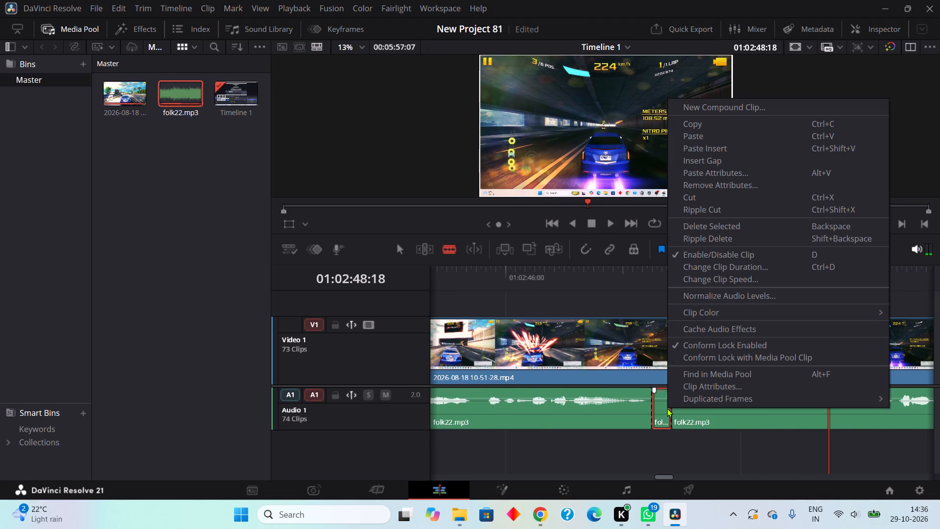
pyautogui.click(728, 210)
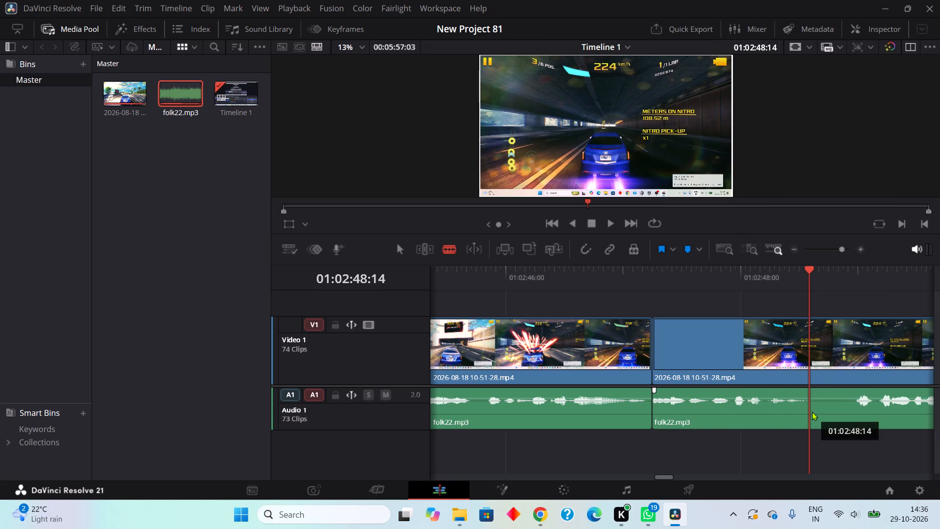
# Ripple cut the quiet part of folk22.mp3 from about 01:02:48:14 to 01:02:48:23.
pyautogui.click(812, 411)
pyautogui.click(857, 412)
pyautogui.rightClick(846, 413)
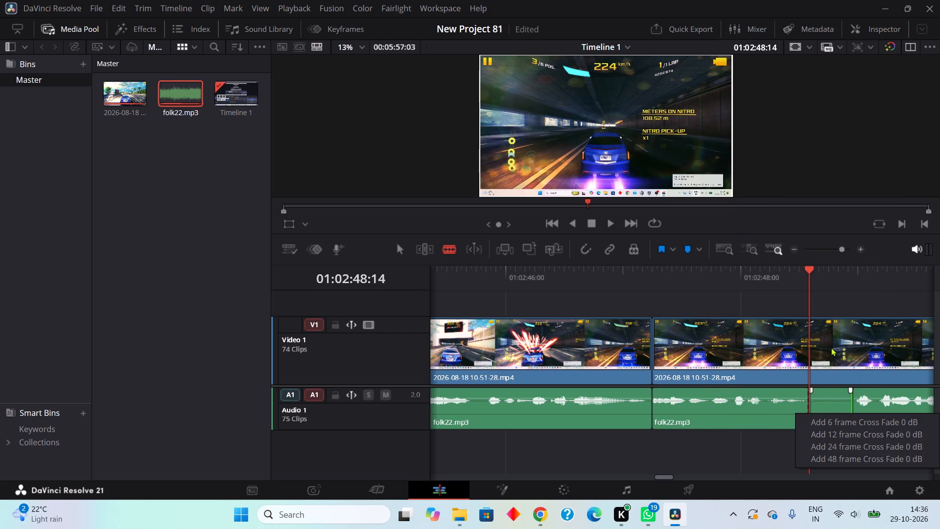
pyautogui.rightClick(824, 409)
pyautogui.moveTo(767, 203); pyautogui.dragTo(767, 208)
# Play on to 01:02:53:16, then ripple cut the quiet part of folk22.mp3 from about 01:02:52:20 to 01:02:53:04.
pyautogui.doubleClick(611, 220)
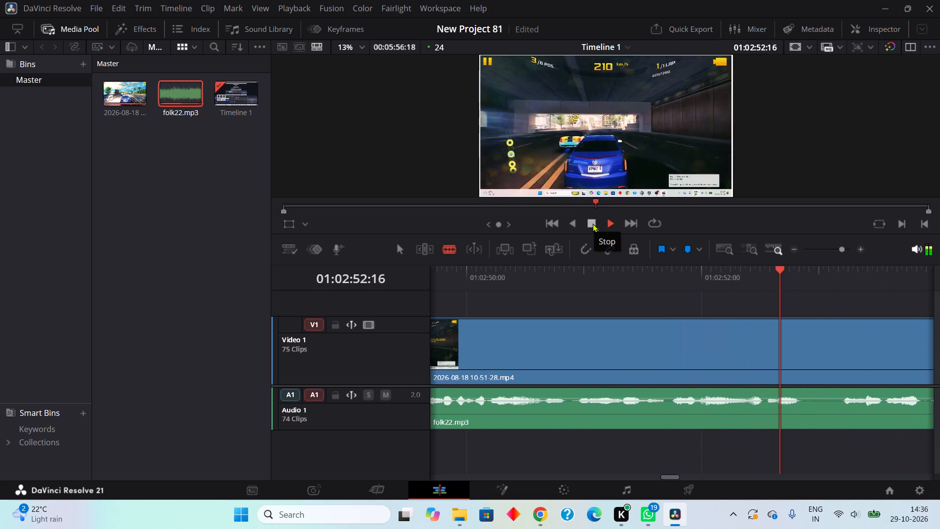
pyautogui.click(592, 223)
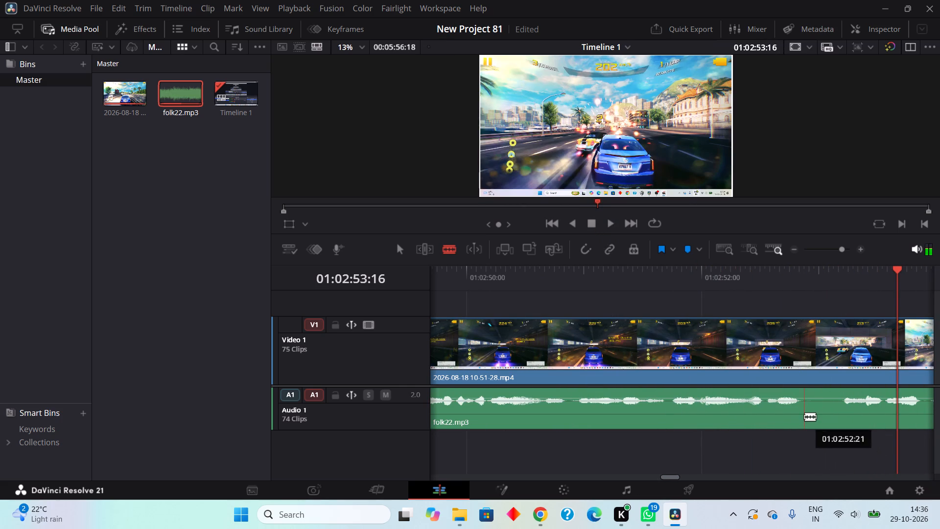
pyautogui.click(804, 416)
pyautogui.click(843, 418)
pyautogui.rightClick(831, 416)
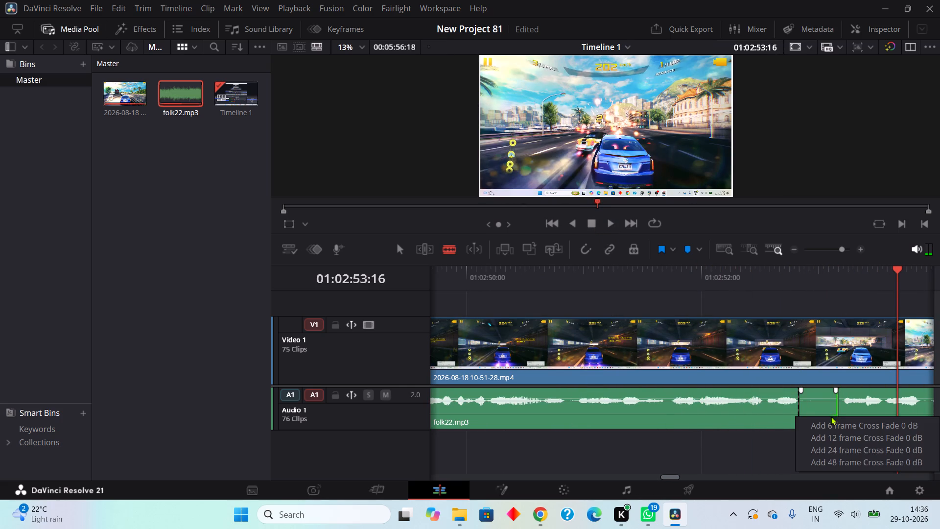
pyautogui.rightClick(820, 398)
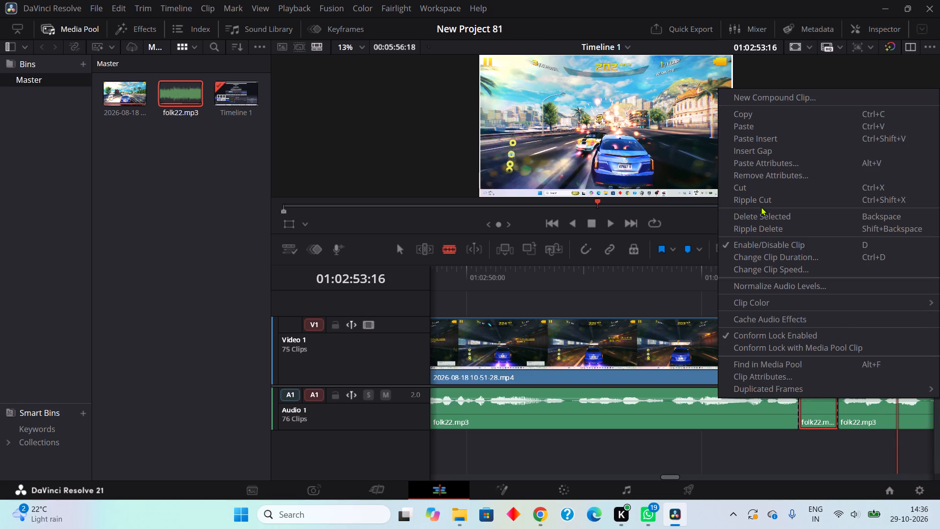
pyautogui.doubleClick(757, 201)
# Play on to 01:02:54:21, then ripple cut the quiet part of folk22.mp3 from about 01:02:55:00 to 01:02:55:08.
pyautogui.click(610, 221)
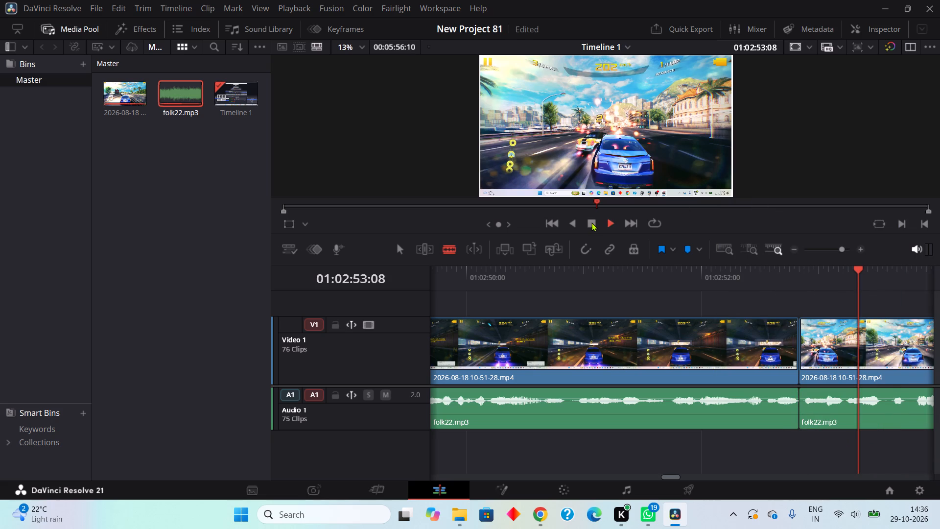
pyautogui.click(591, 222)
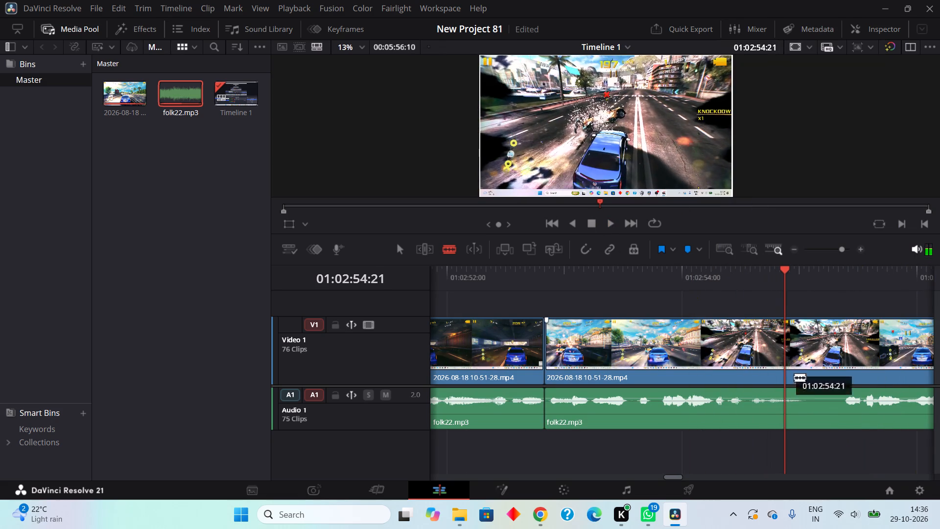
pyautogui.doubleClick(803, 405)
pyautogui.click(843, 420)
pyautogui.rightClick(803, 409)
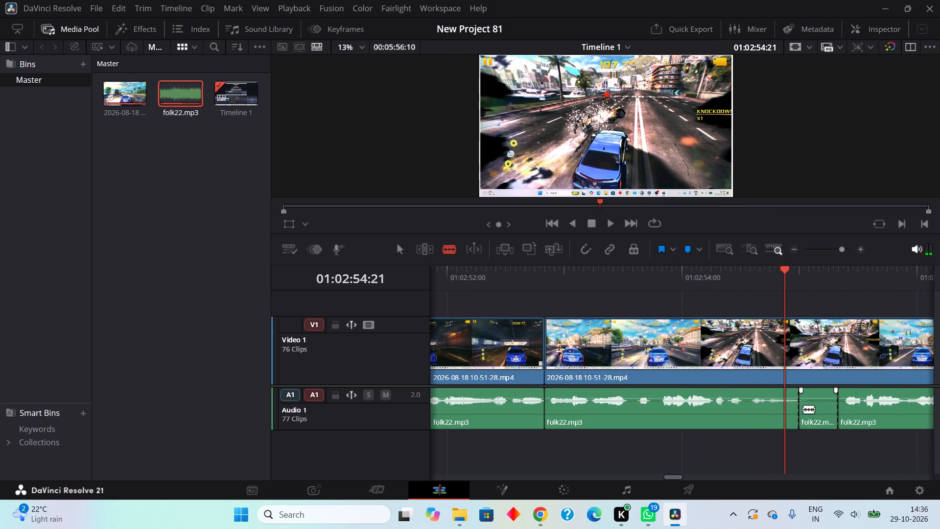
pyautogui.rightClick(815, 403)
pyautogui.click(741, 205)
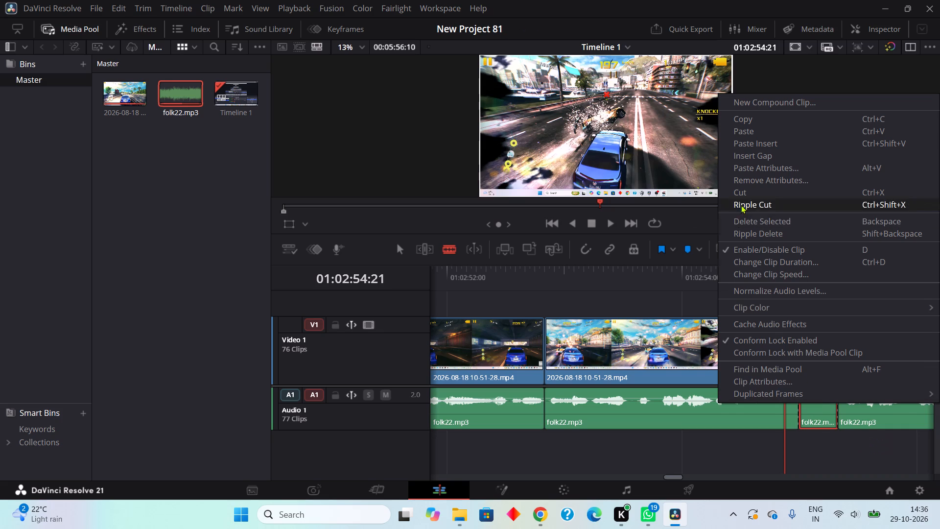
# Play on to 01:02:58:19, then ripple cut the quiet part of folk22.mp3 from about 01:02:57:23 to 01:02:58:10.
pyautogui.click(608, 221)
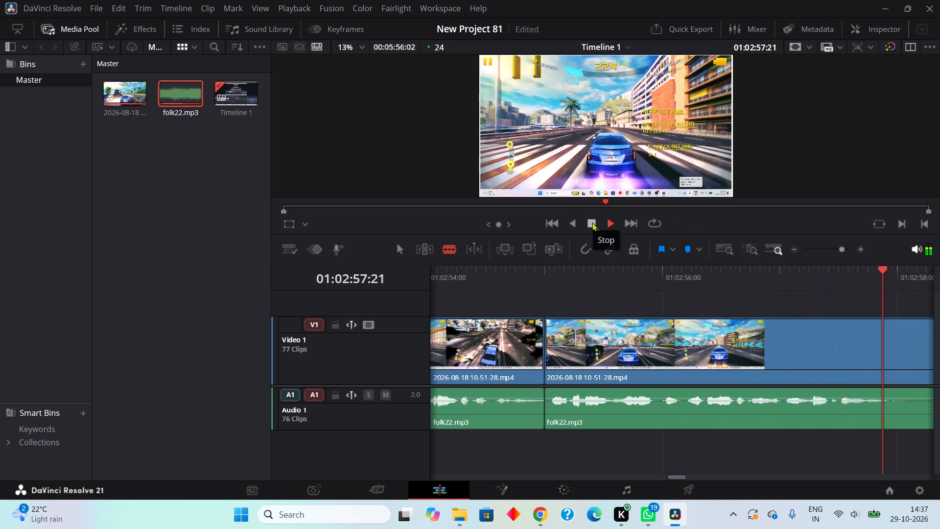
pyautogui.click(592, 222)
pyautogui.click(638, 419)
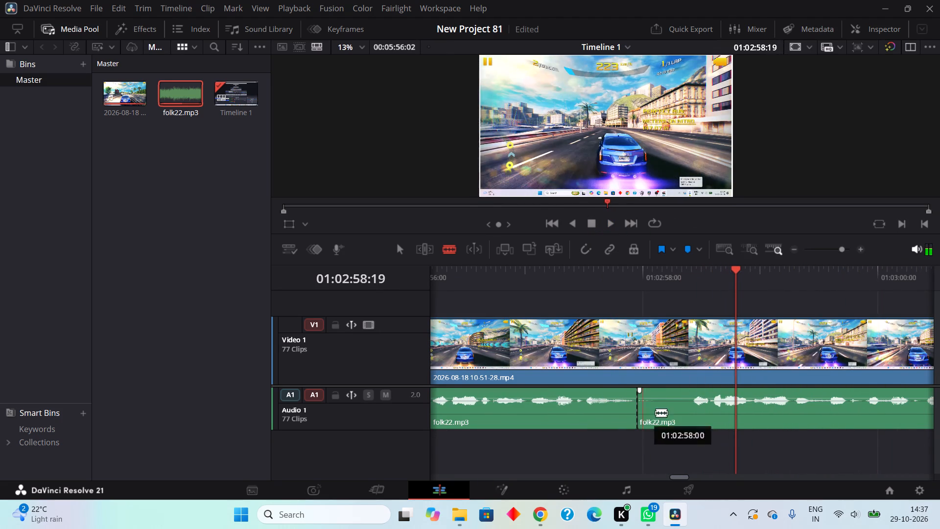
pyautogui.click(694, 411)
pyautogui.rightClick(677, 410)
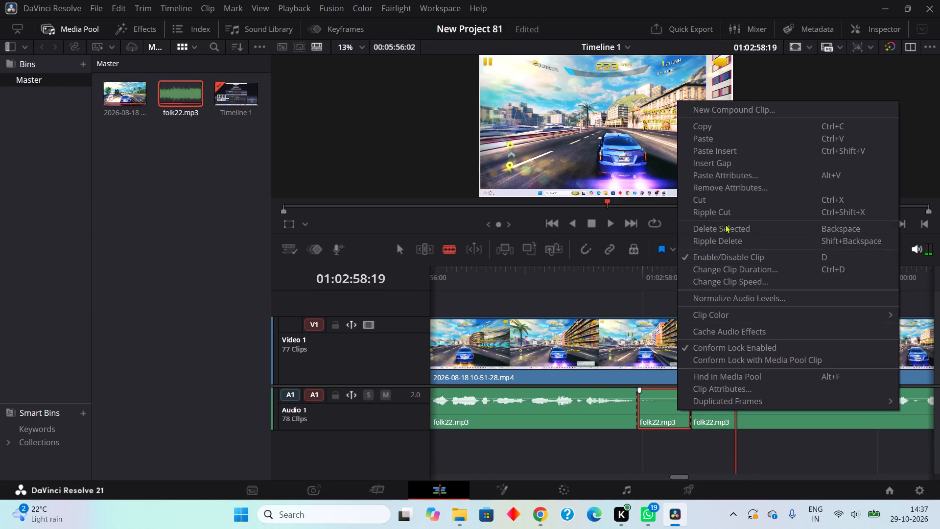
pyautogui.doubleClick(721, 212)
# Stop playback and move the playhead back to 01:02:52:09 to review the recently cut section.
pyautogui.doubleClick(611, 222)
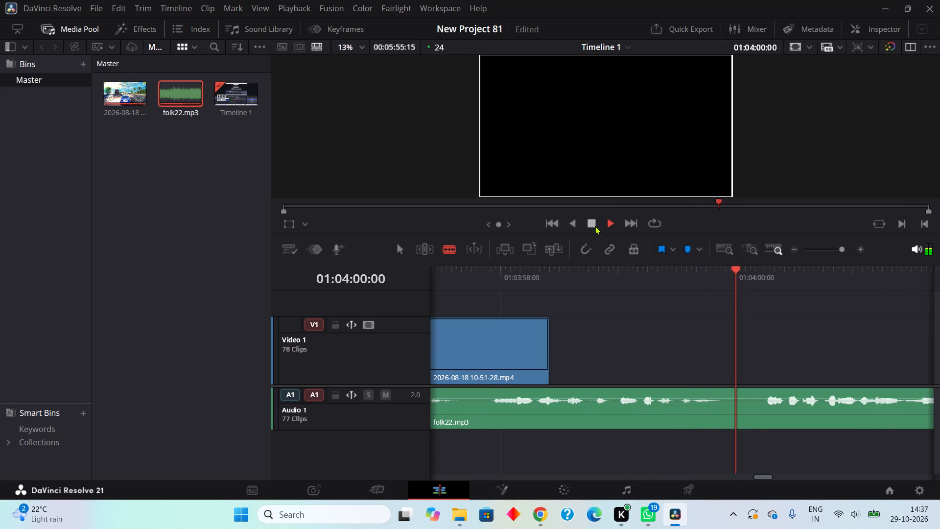
pyautogui.click(592, 221)
pyautogui.click(619, 204)
pyautogui.doubleClick(581, 207)
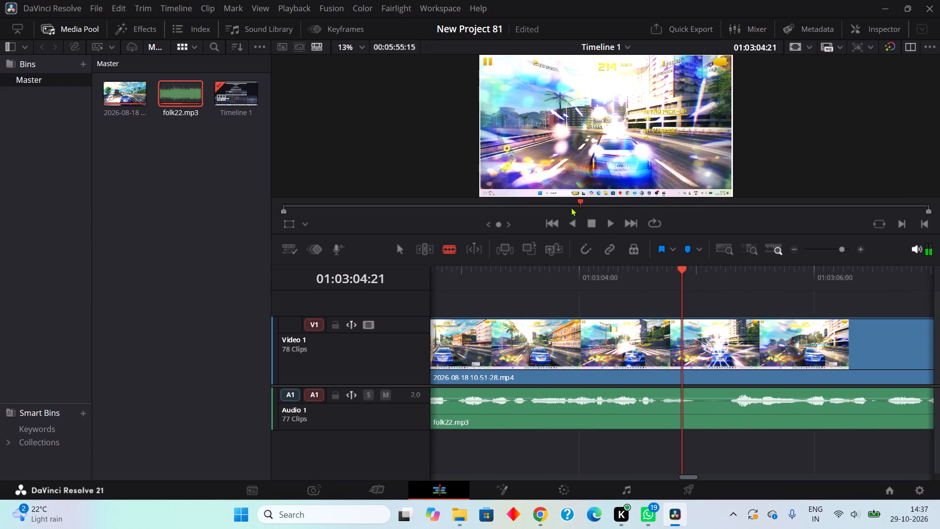
pyautogui.click(546, 202)
pyautogui.click(596, 203)
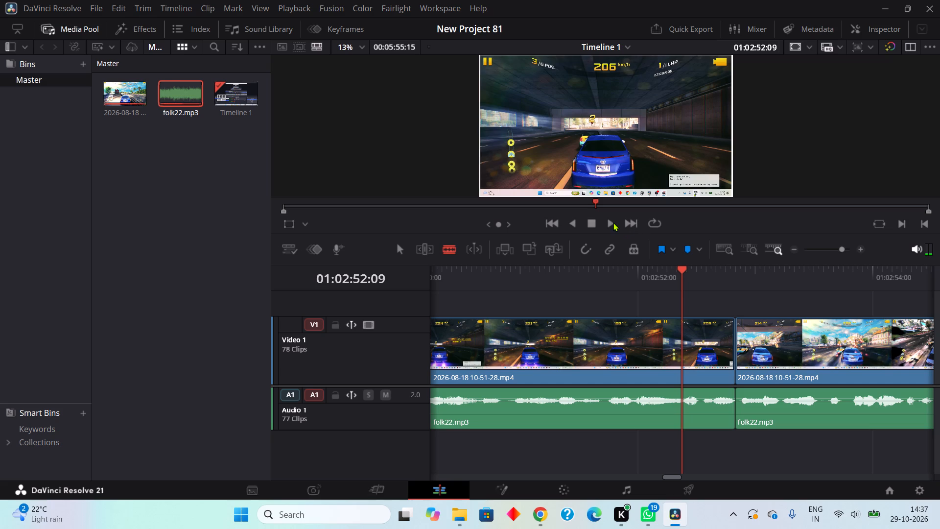
# Play on to 01:03:01:01, then ripple cut the quiet part of folk22.mp3 from about 01:03:00:14 to 01:03:01:00.
pyautogui.click(613, 221)
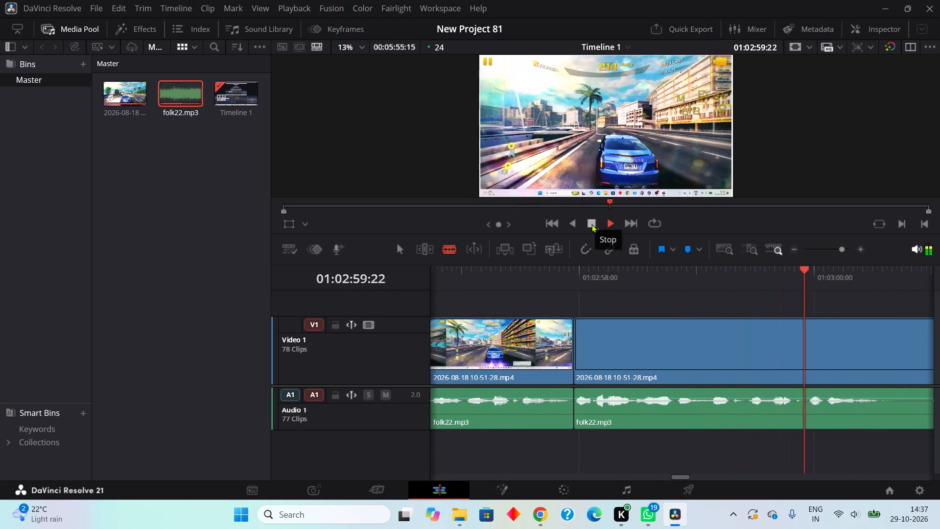
pyautogui.doubleClick(591, 224)
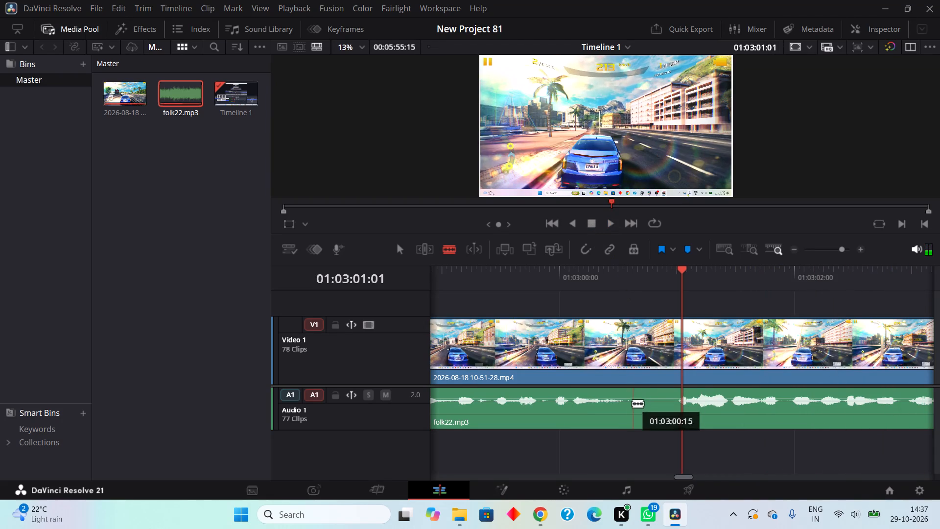
pyautogui.click(631, 405)
pyautogui.click(681, 412)
pyautogui.rightClick(666, 412)
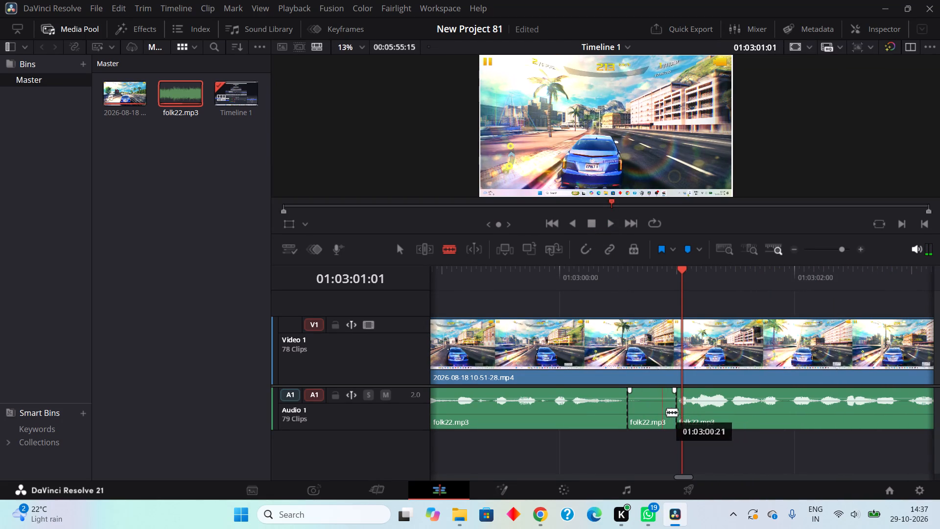
pyautogui.click(717, 216)
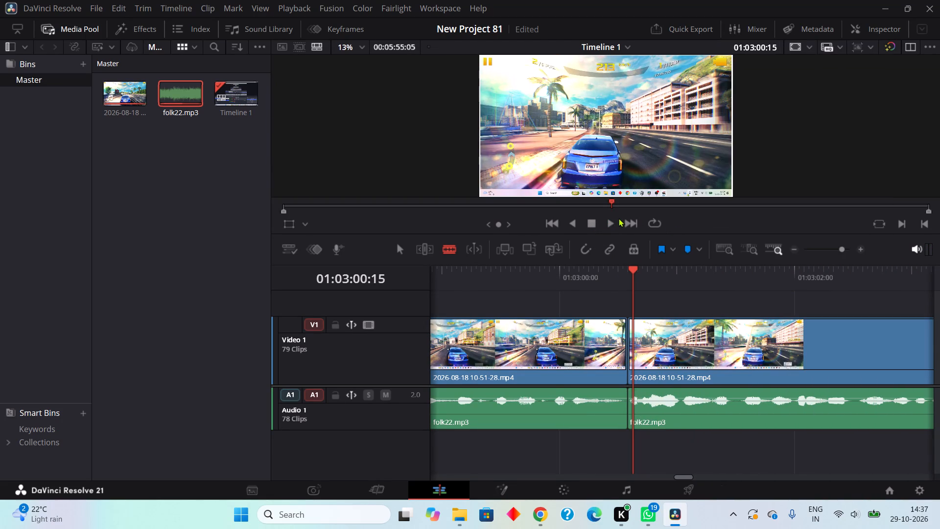
# Play on to 01:03:05:08, then ripple cut the quiet part of folk22.mp3 from about 01:03:04:13 to 01:03:04:21.
pyautogui.click(610, 222)
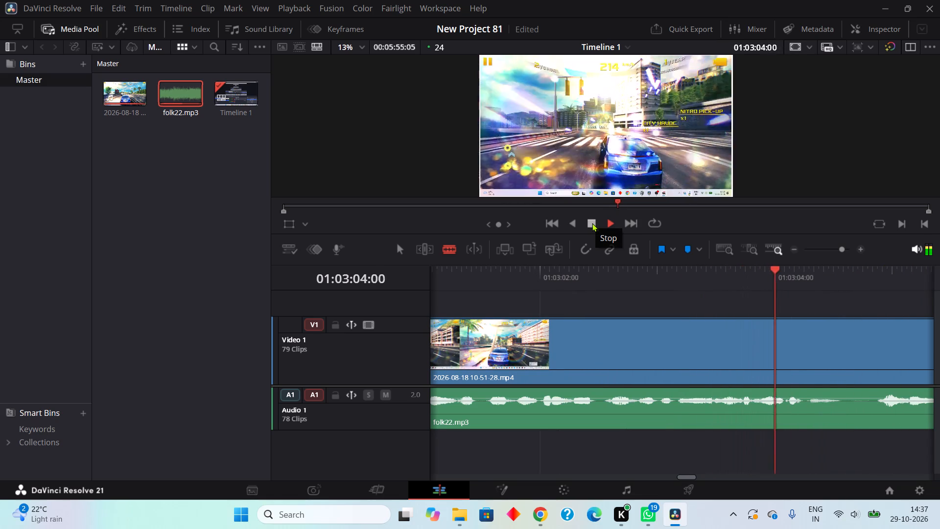
pyautogui.doubleClick(592, 223)
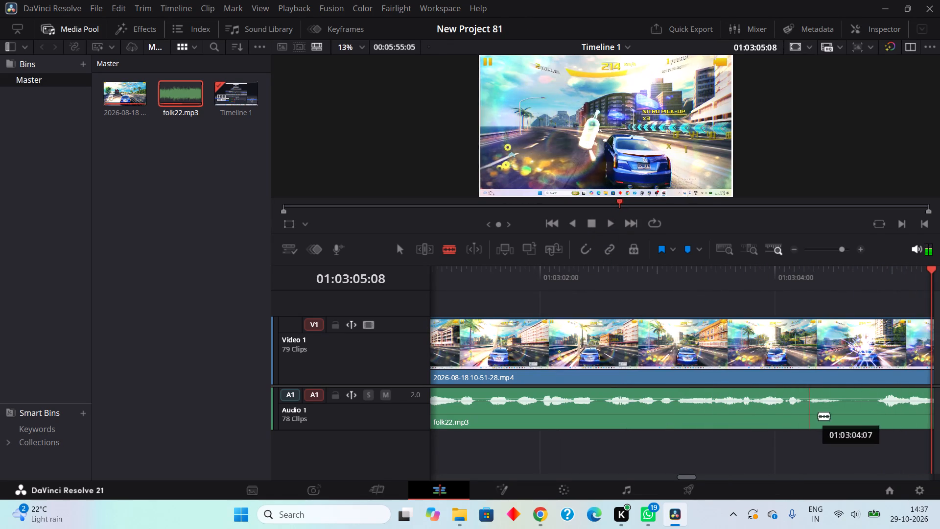
pyautogui.doubleClick(842, 418)
pyautogui.click(879, 420)
pyautogui.rightClick(875, 420)
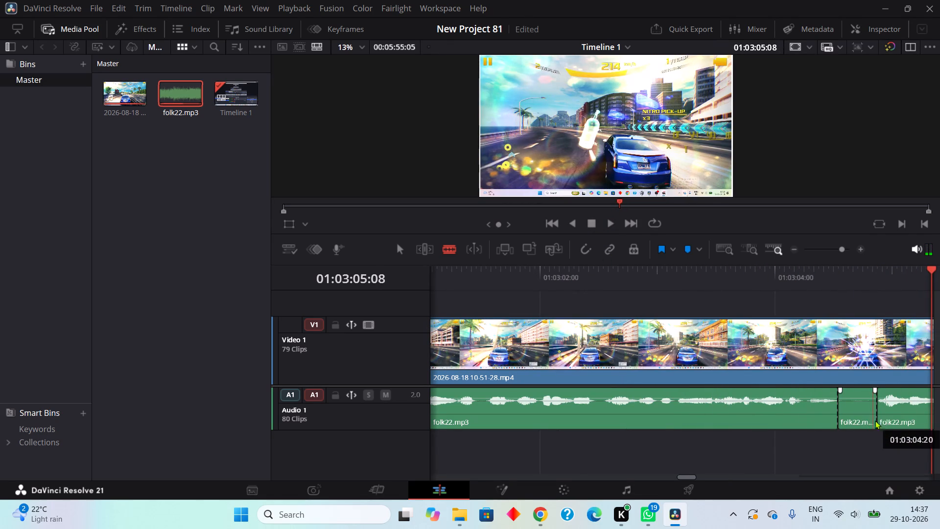
pyautogui.rightClick(856, 412)
pyautogui.doubleClick(760, 208)
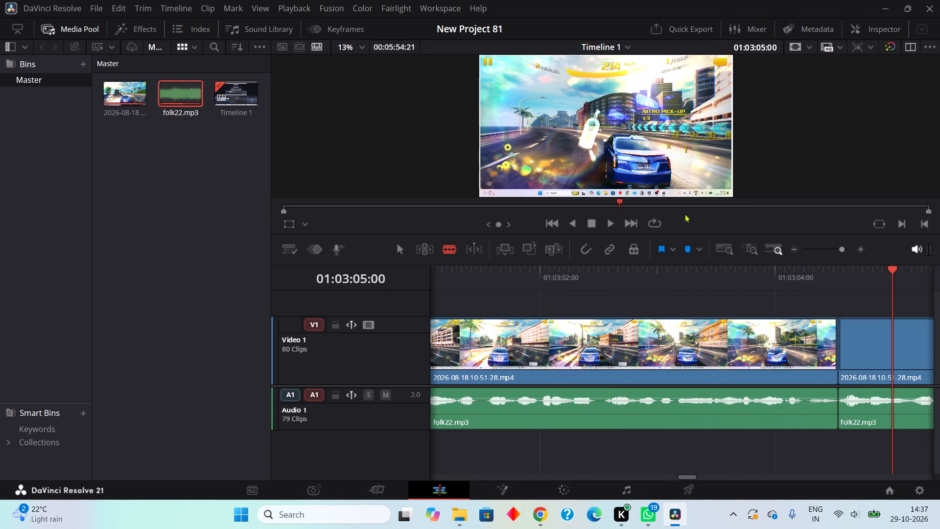
# Play on to 01:03:07:03, then ripple cut the quiet part of folk22.mp3 from about 01:03:06:19 to 01:03:07:03.
pyautogui.doubleClick(608, 218)
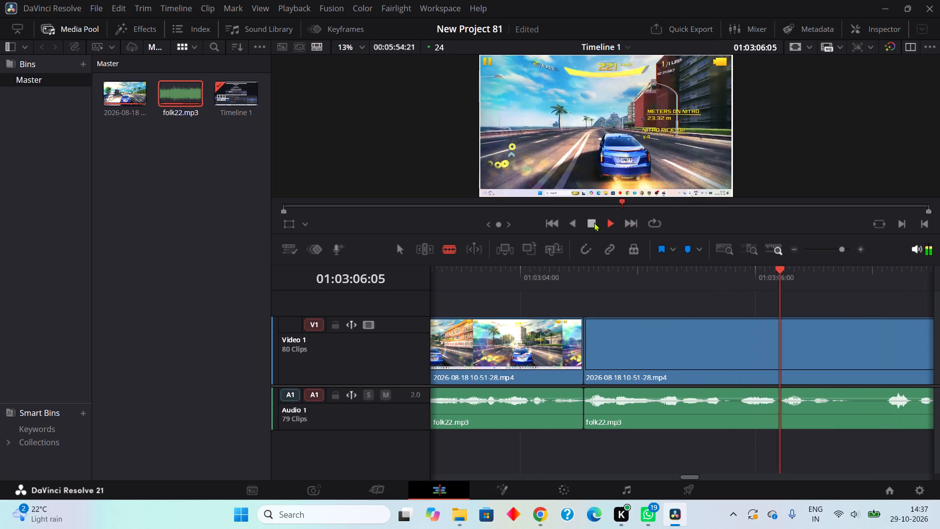
pyautogui.click(594, 222)
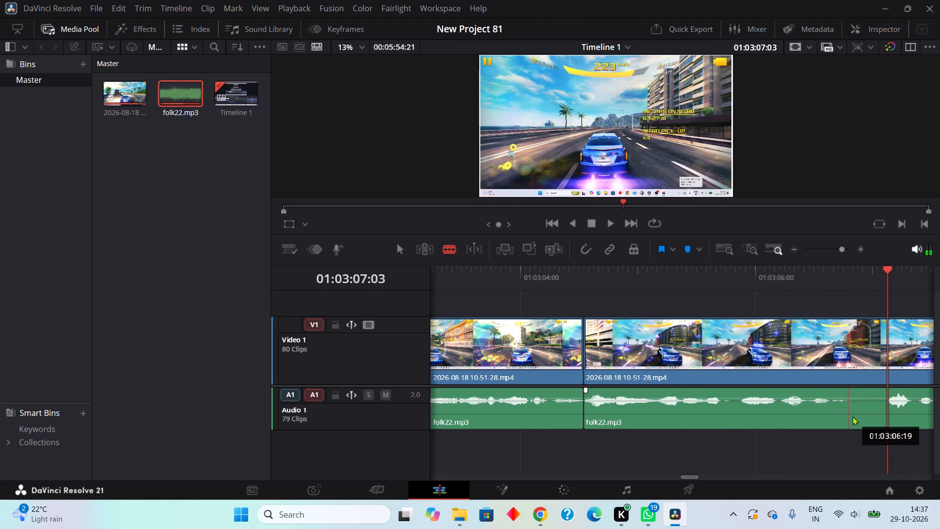
pyautogui.doubleClick(852, 416)
pyautogui.click(889, 416)
pyautogui.rightClick(877, 417)
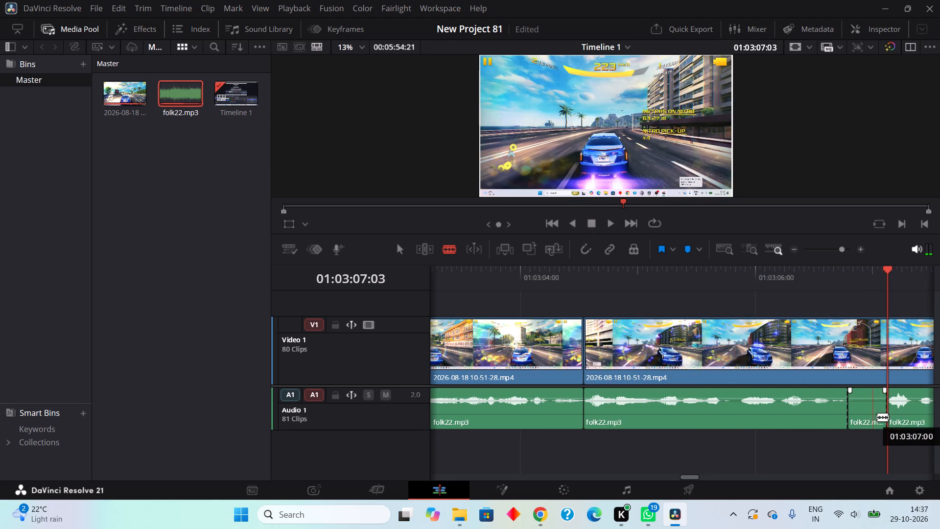
pyautogui.click(770, 217)
# Play on to 01:03:12:17, then ripple cut the quiet part of folk22.mp3 from about 01:03:11:21 to 01:03:12:06.
pyautogui.doubleClick(611, 223)
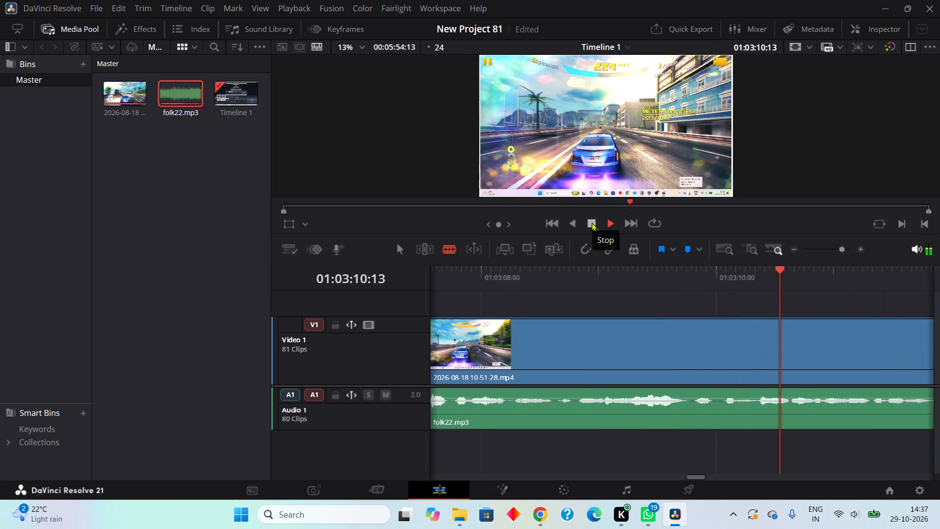
pyautogui.click(591, 222)
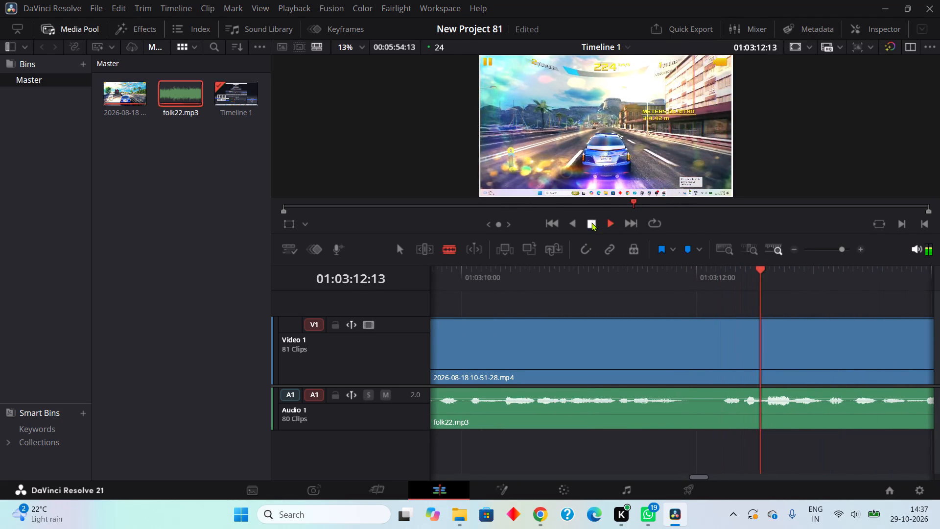
pyautogui.click(684, 413)
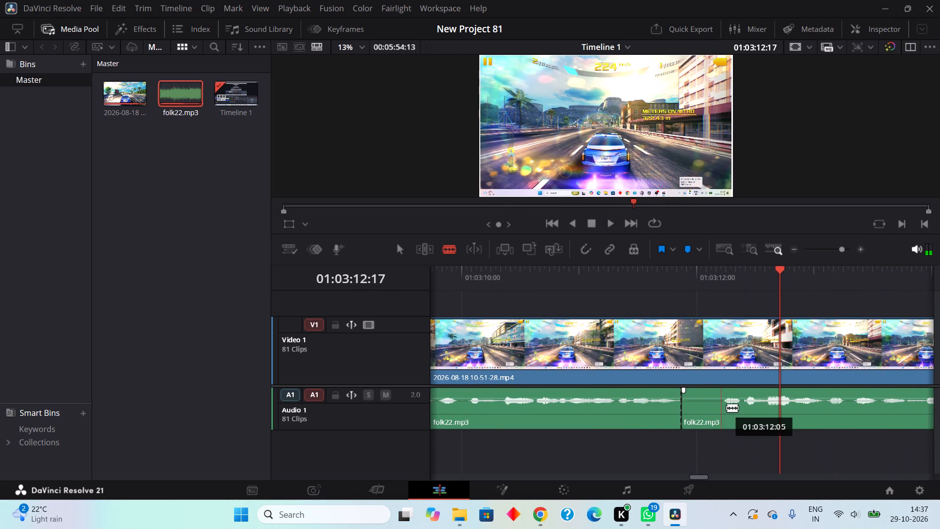
pyautogui.click(727, 408)
pyautogui.rightClick(720, 408)
pyautogui.rightClick(719, 409)
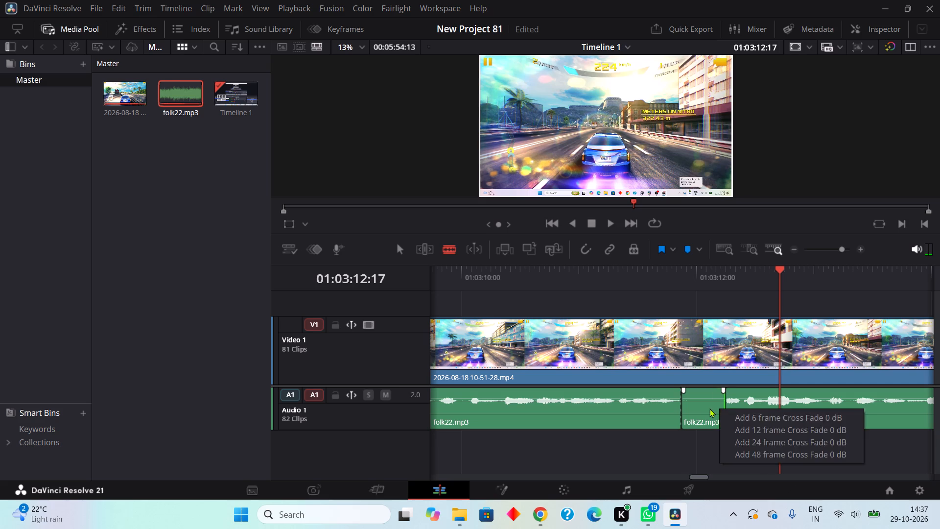
pyautogui.rightClick(709, 409)
pyautogui.click(740, 207)
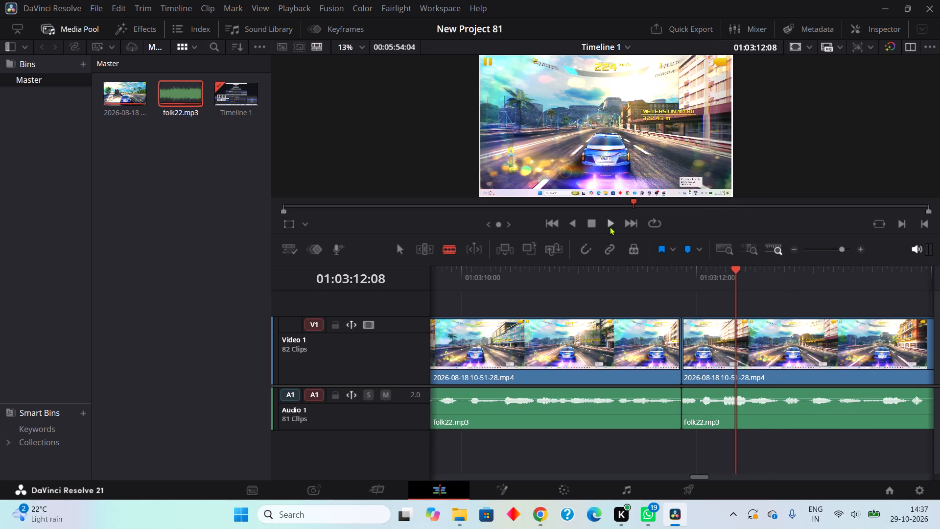
# Play on to 01:03:14:22, then ripple cut the quiet part of folk22.mp3 from about 01:03:14:12 to 01:03:14:21.
pyautogui.doubleClick(610, 225)
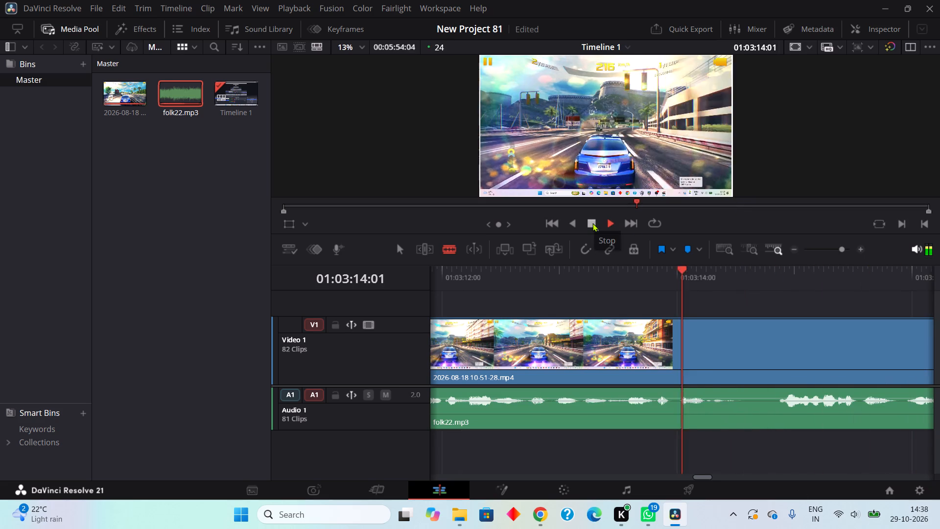
pyautogui.click(592, 223)
pyautogui.click(740, 402)
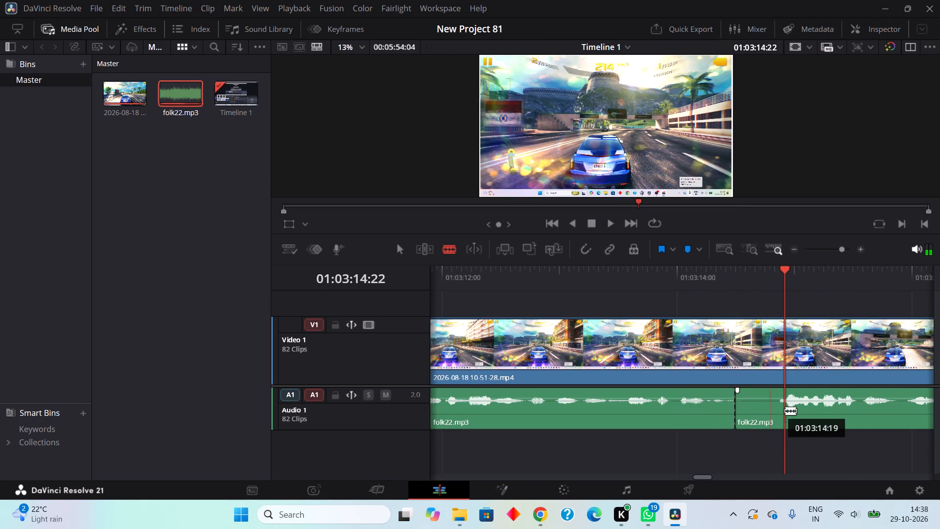
pyautogui.click(783, 414)
pyautogui.rightClick(761, 416)
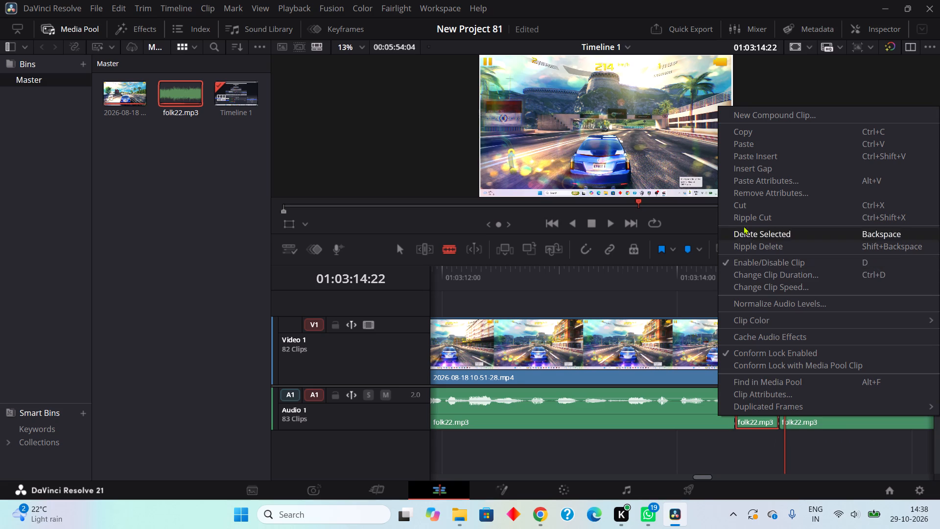
pyautogui.doubleClick(740, 215)
# Move the playhead back to 01:03:10:15 to review the recently cut section.
pyautogui.click(628, 208)
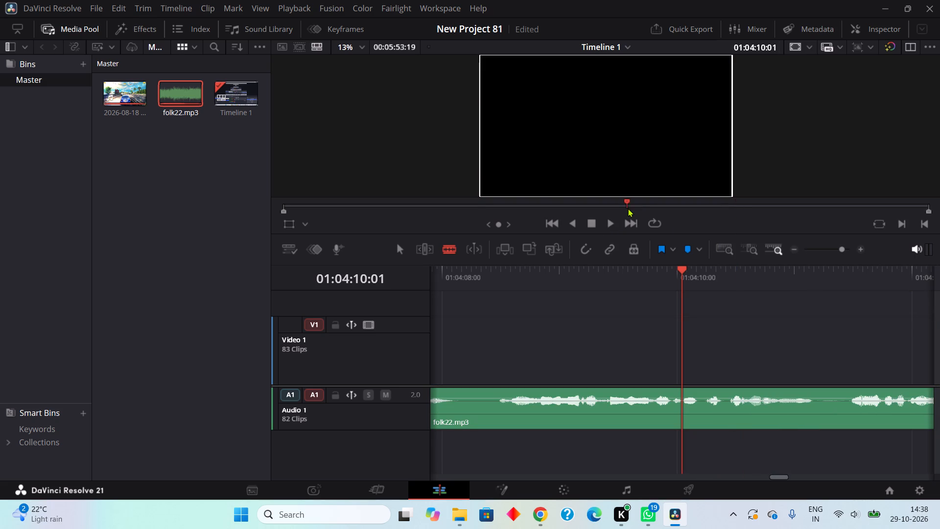
pyautogui.doubleClick(610, 206)
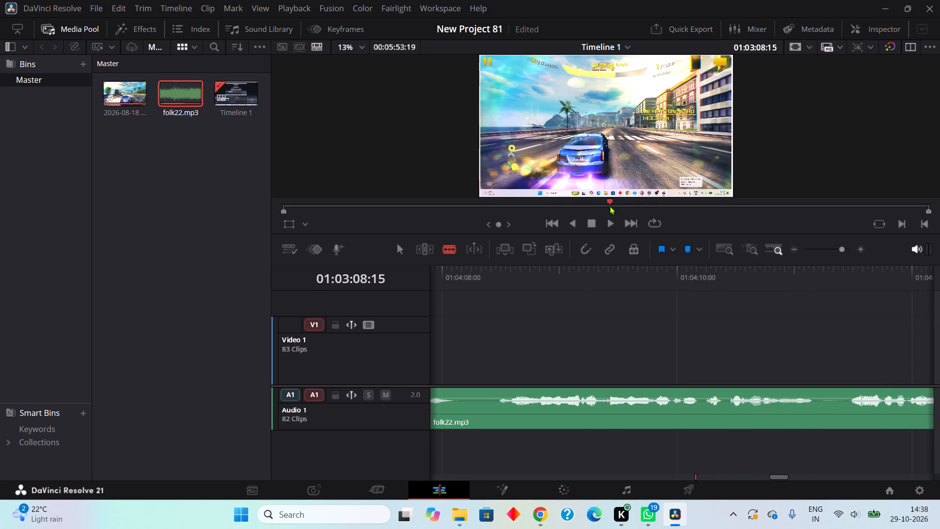
pyautogui.click(615, 206)
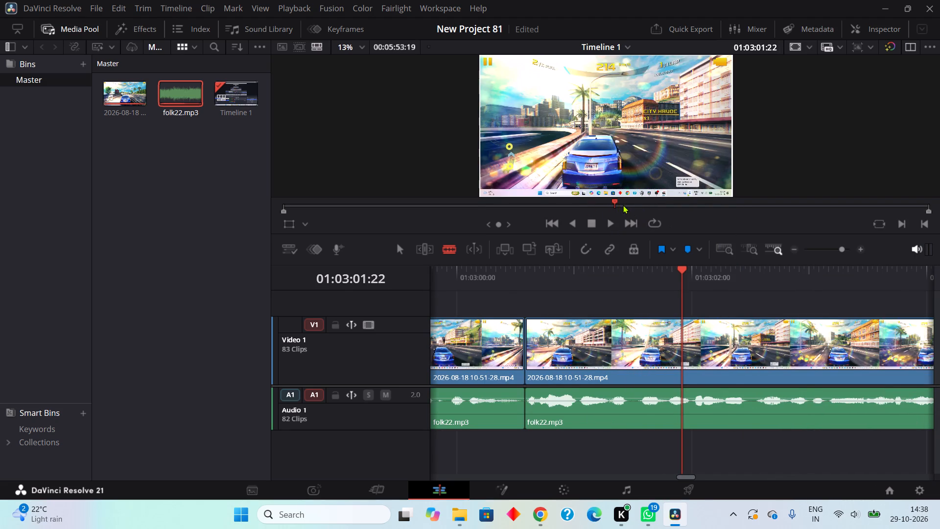
pyautogui.click(623, 205)
pyautogui.click(631, 206)
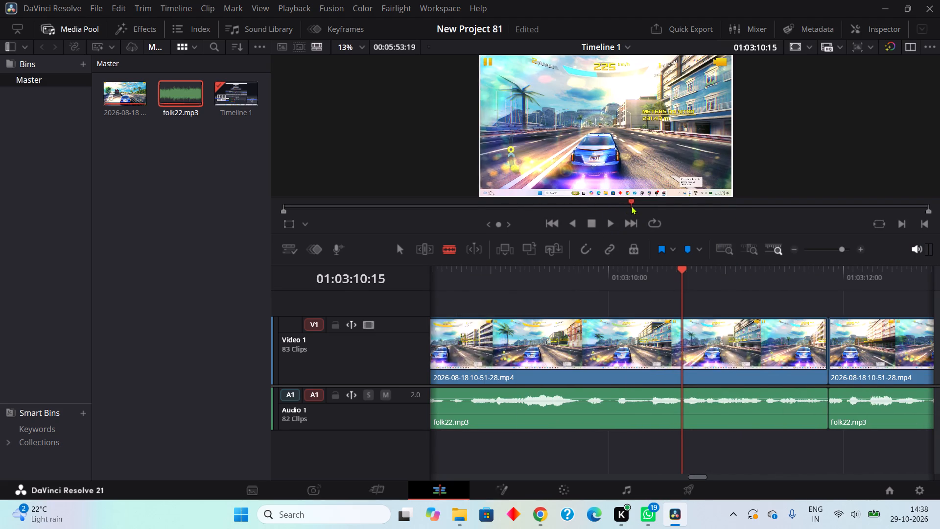
# Play on to 01:03:17:16, then ripple cut the quiet part of folk22.mp3 from about 01:03:17:11 to 01:03:17:17.
pyautogui.click(612, 221)
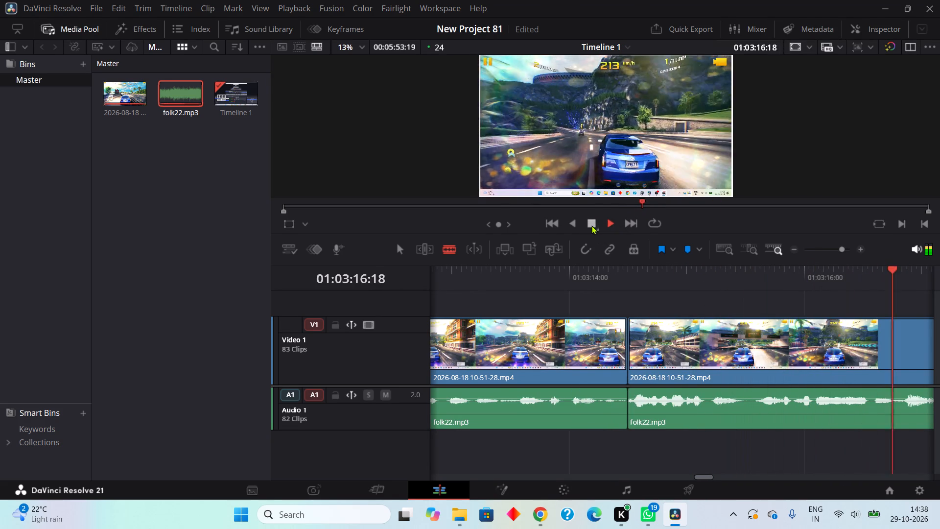
pyautogui.click(593, 223)
pyautogui.click(723, 406)
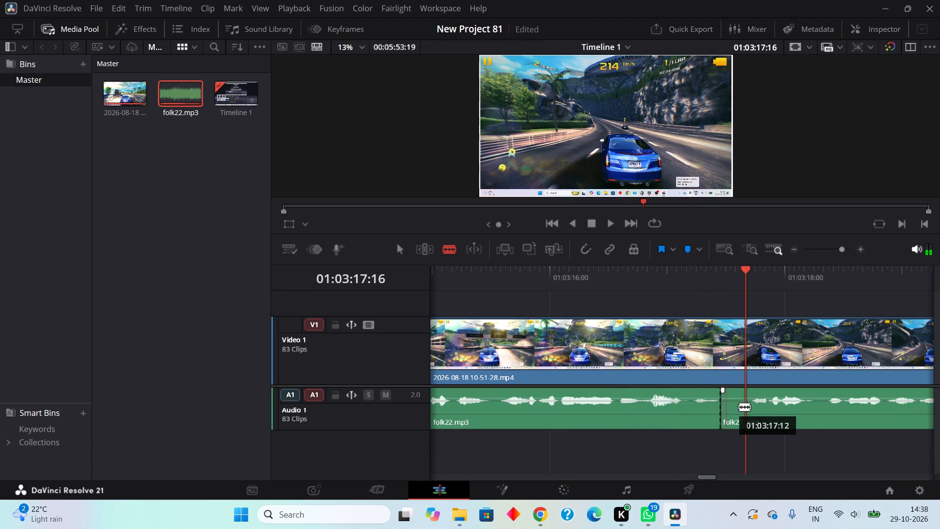
pyautogui.click(754, 412)
pyautogui.rightClick(739, 413)
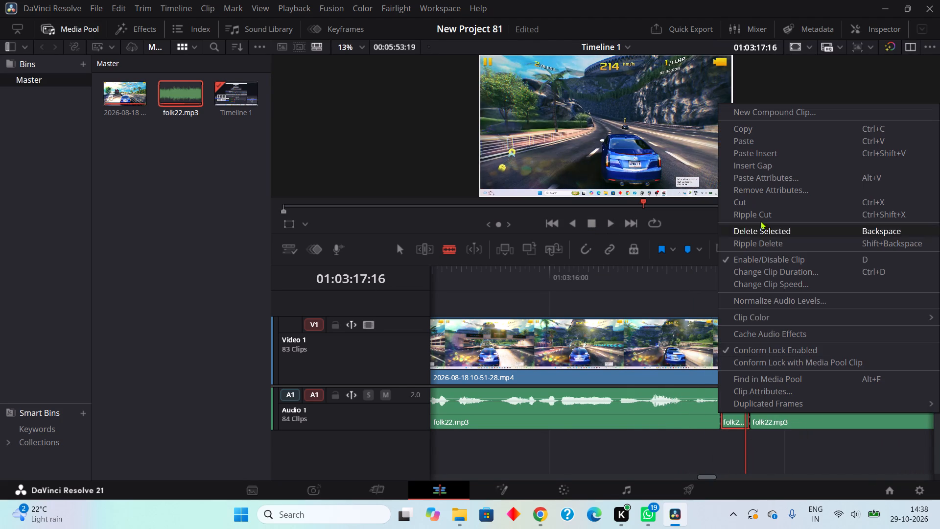
pyautogui.click(760, 216)
# Play on to 01:03:20:03, then ripple cut the quiet part of folk22.mp3 from about 01:03:19:21 to 01:03:20:06.
pyautogui.click(611, 224)
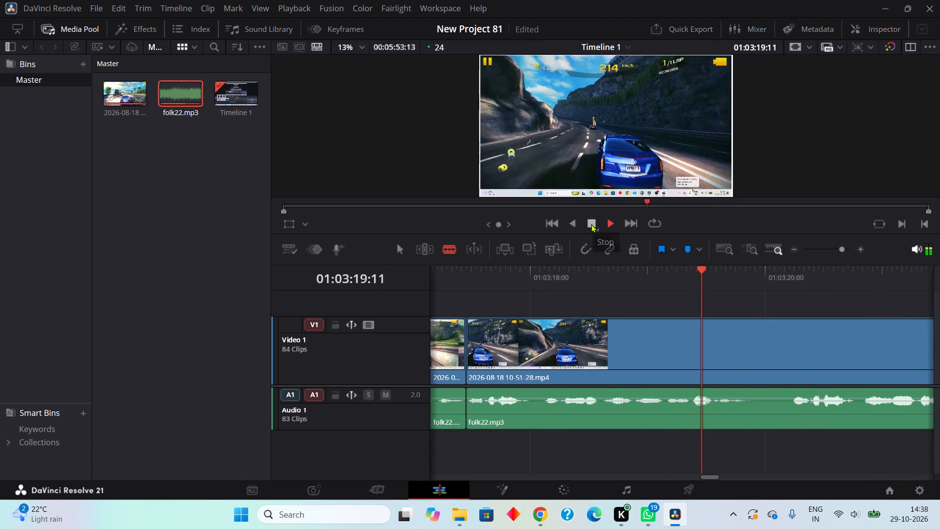
pyautogui.click(591, 224)
pyautogui.click(753, 408)
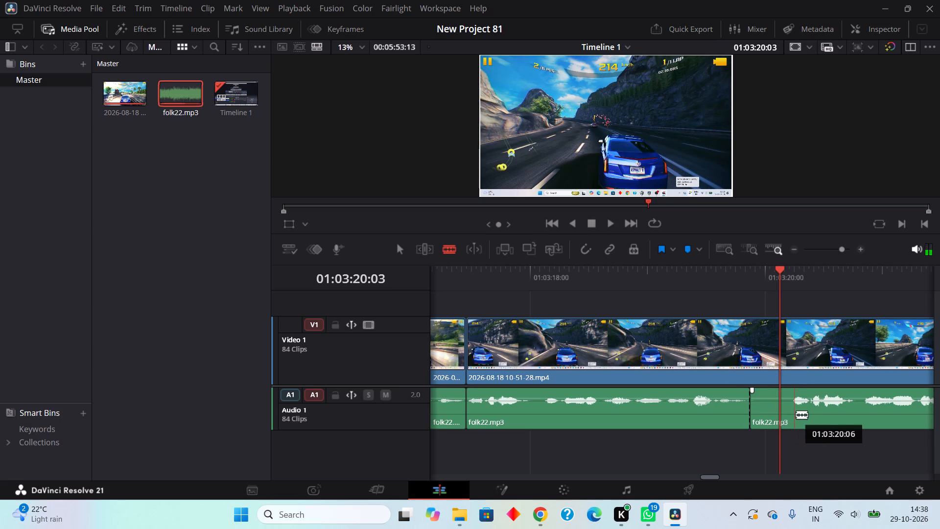
pyautogui.click(796, 414)
pyautogui.rightClick(772, 420)
pyautogui.click(762, 223)
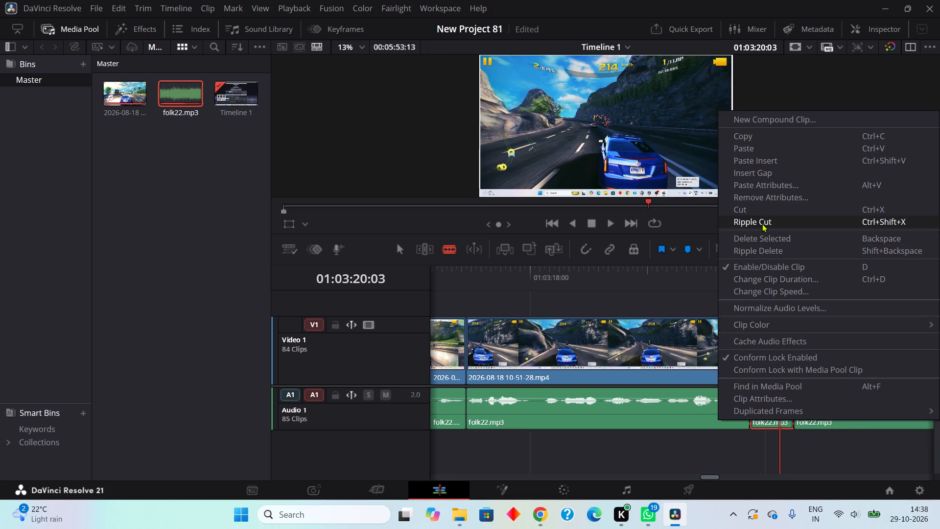
# Play on to 01:03:24:07, then ripple cut the quiet part of folk22.mp3 from about 01:03:23:17 to 01:03:24:01.
pyautogui.click(611, 224)
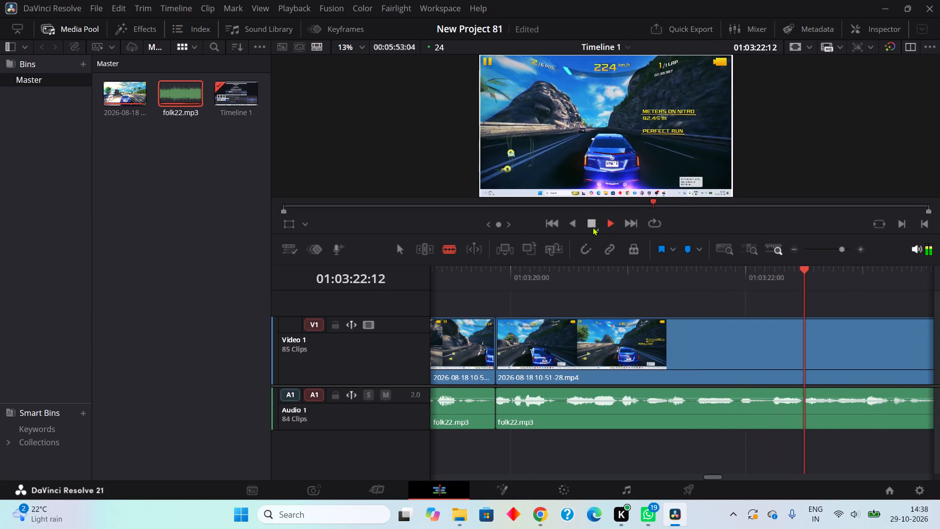
pyautogui.click(594, 223)
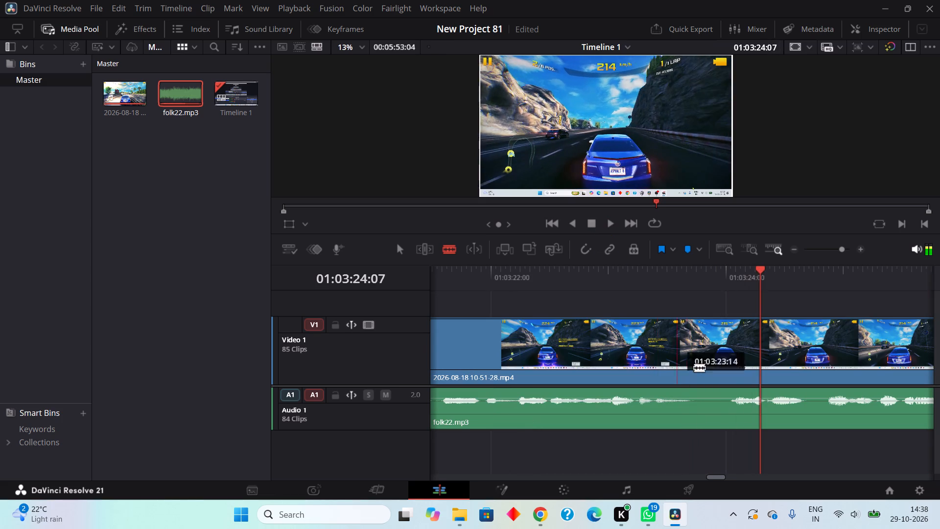
pyautogui.click(694, 412)
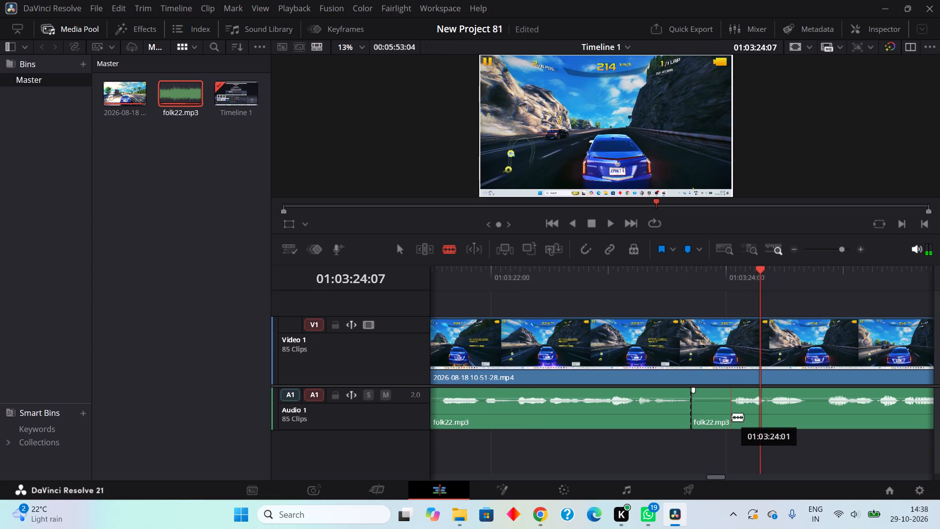
pyautogui.click(732, 417)
pyautogui.rightClick(713, 407)
pyautogui.click(732, 210)
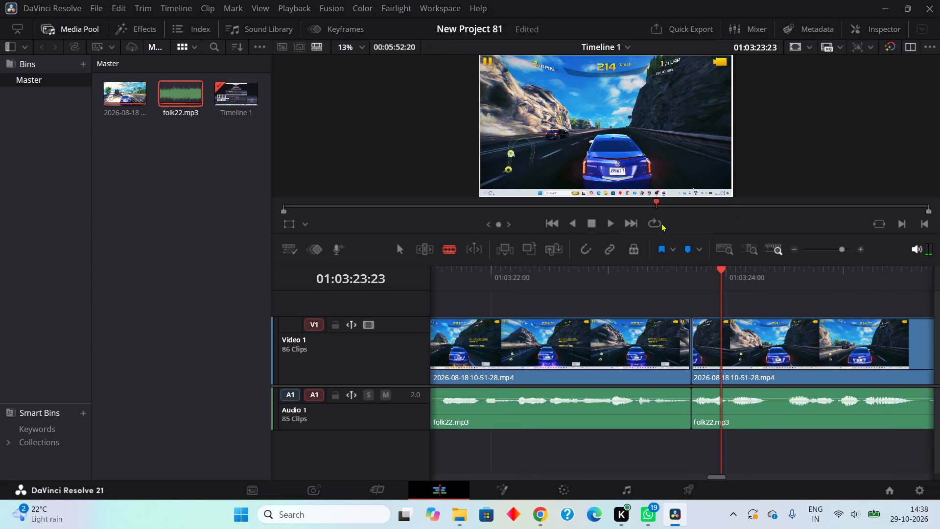
# Play on to 01:03:28:15, then ripple cut the quiet part of folk22.mp3 from about 01:03:27:12 to 01:03:27:21.
pyautogui.click(613, 222)
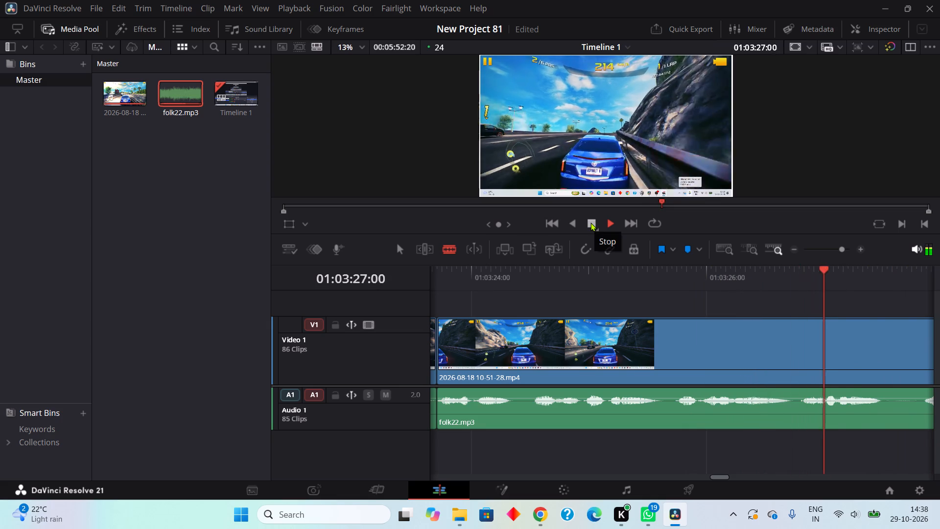
pyautogui.click(590, 222)
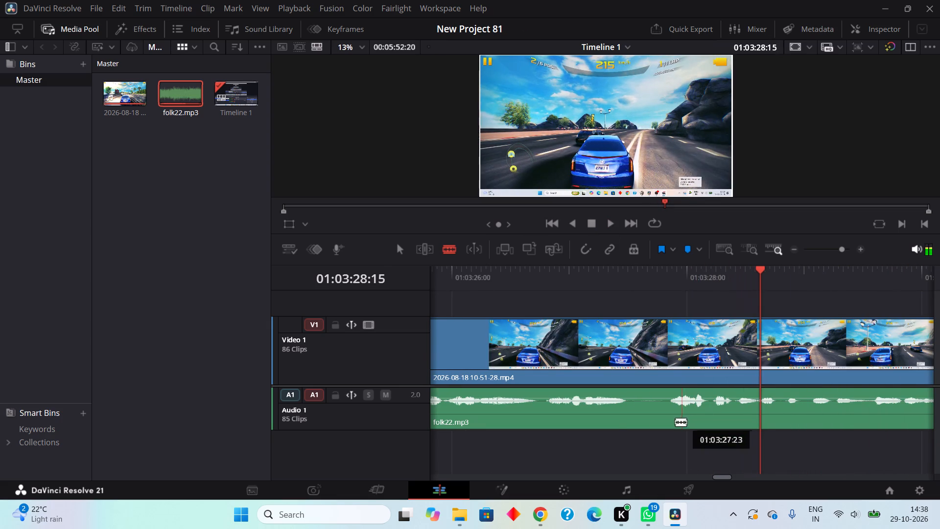
pyautogui.click(629, 412)
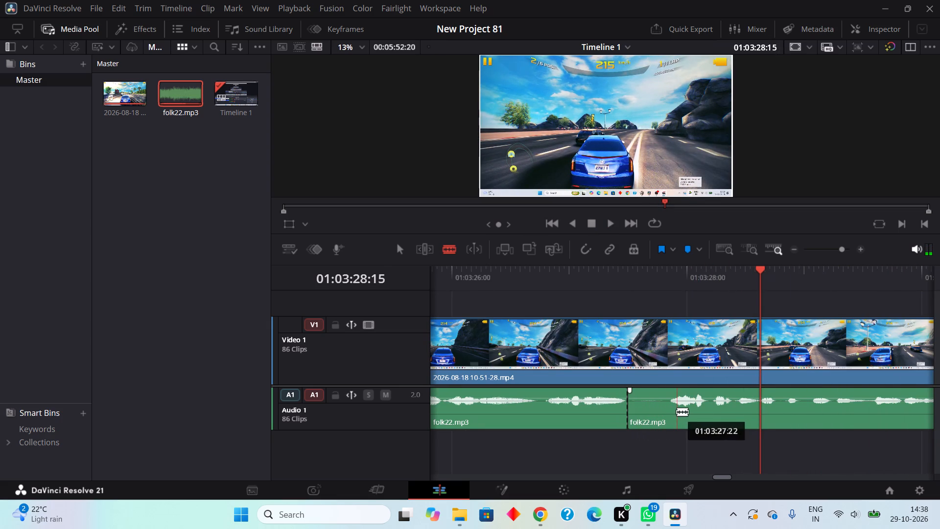
pyautogui.click(674, 414)
pyautogui.rightClick(639, 406)
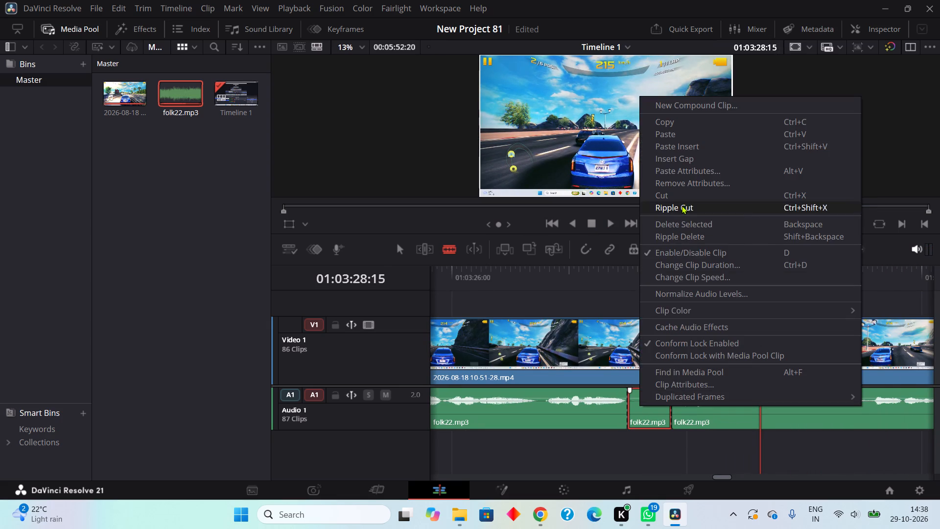
pyautogui.click(681, 205)
# Play on to 01:03:31:12, then ripple cut the quiet part of folk22.mp3 from about 01:03:31:07 to 01:03:31:15.
pyautogui.click(613, 220)
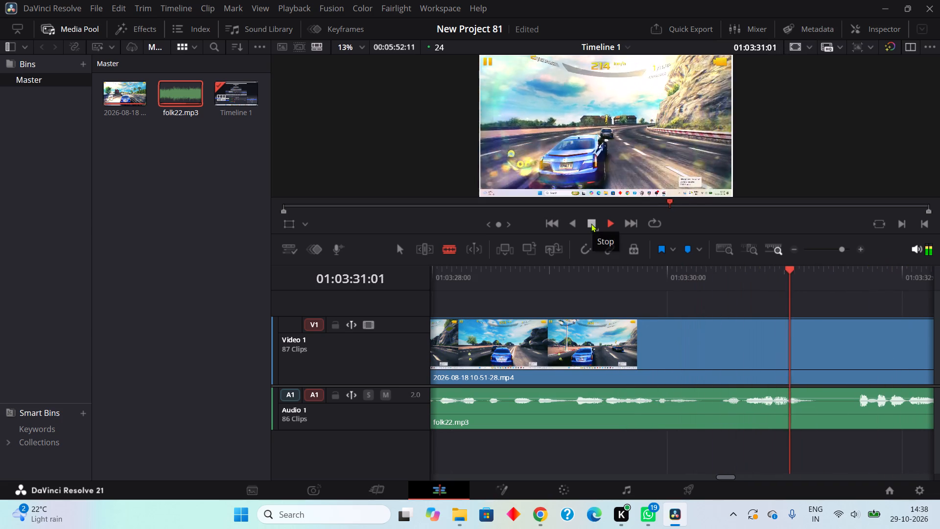
pyautogui.click(591, 223)
pyautogui.click(819, 413)
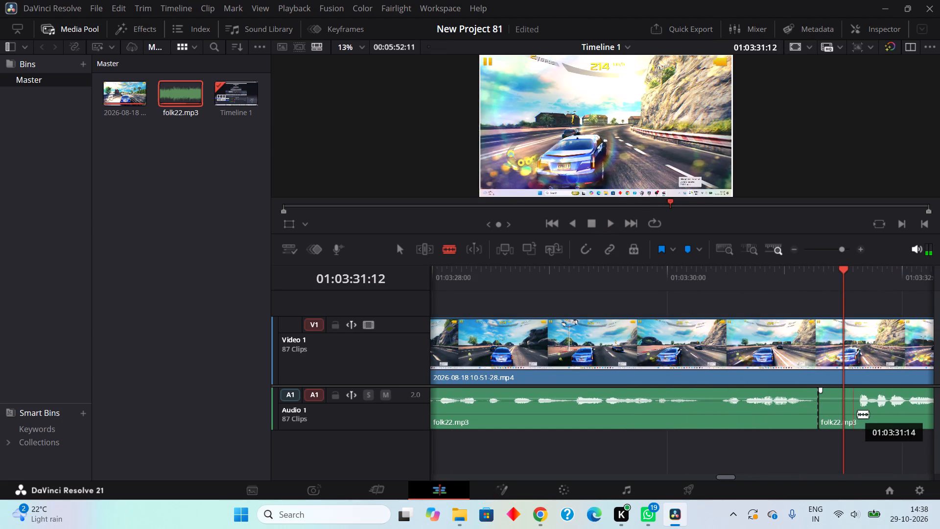
pyautogui.click(861, 416)
pyautogui.rightClick(833, 408)
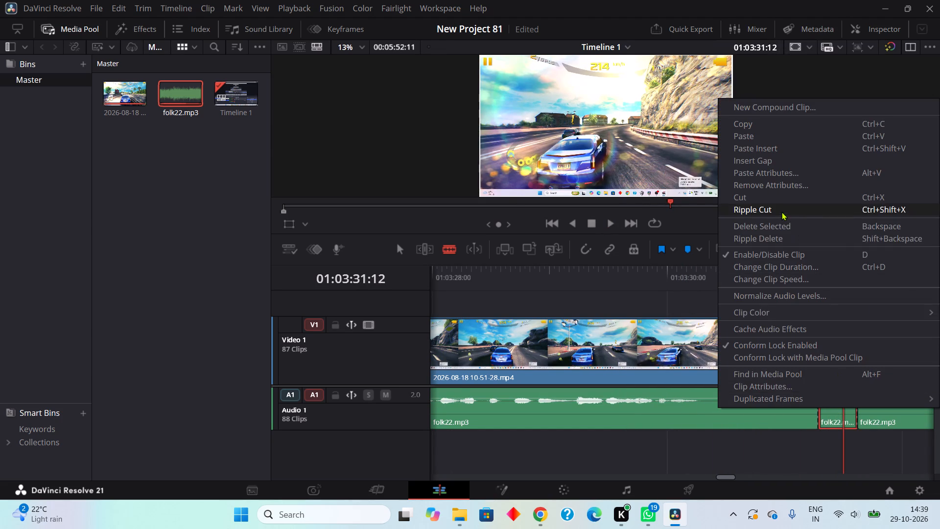
pyautogui.click(781, 212)
# Play on to 01:03:33:07, then ripple cut the quiet part of folk22.mp3 from about 01:03:33:05 to 01:03:33:14.
pyautogui.click(612, 226)
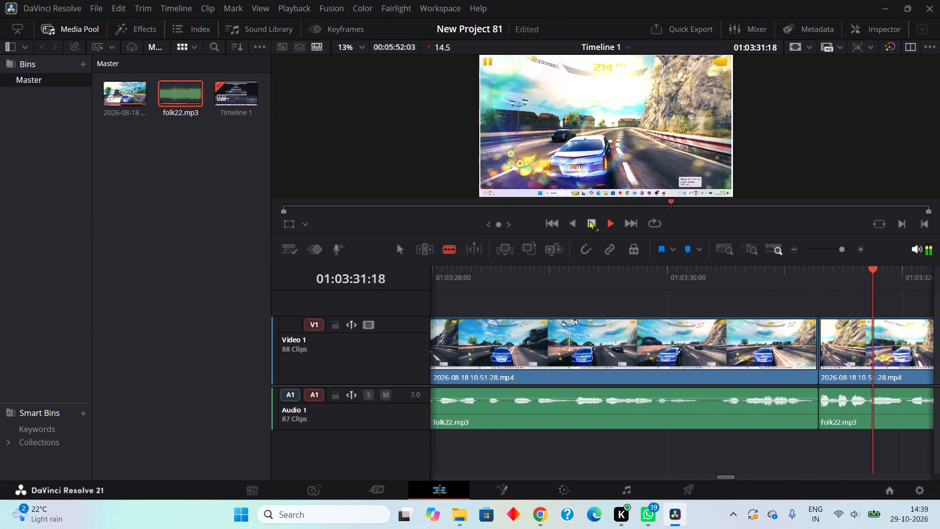
pyautogui.click(591, 226)
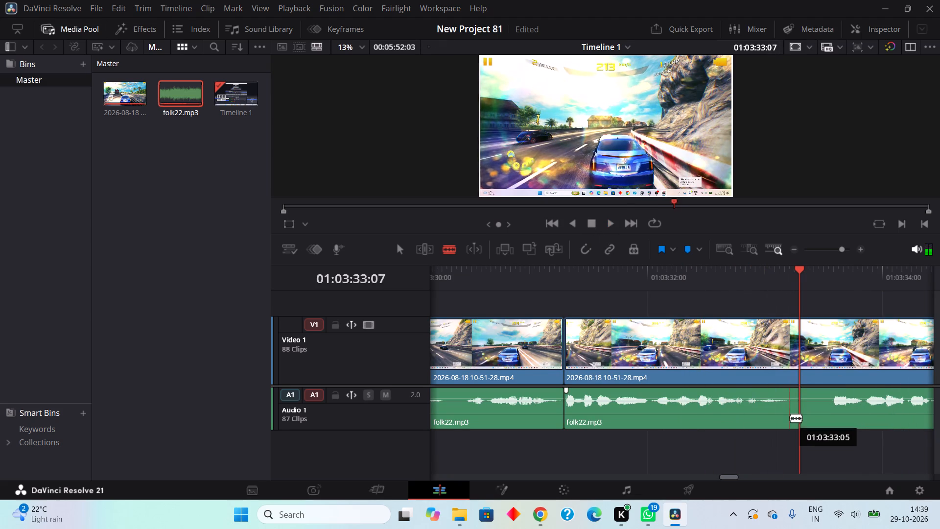
pyautogui.click(790, 421)
pyautogui.click(835, 420)
pyautogui.rightClick(794, 403)
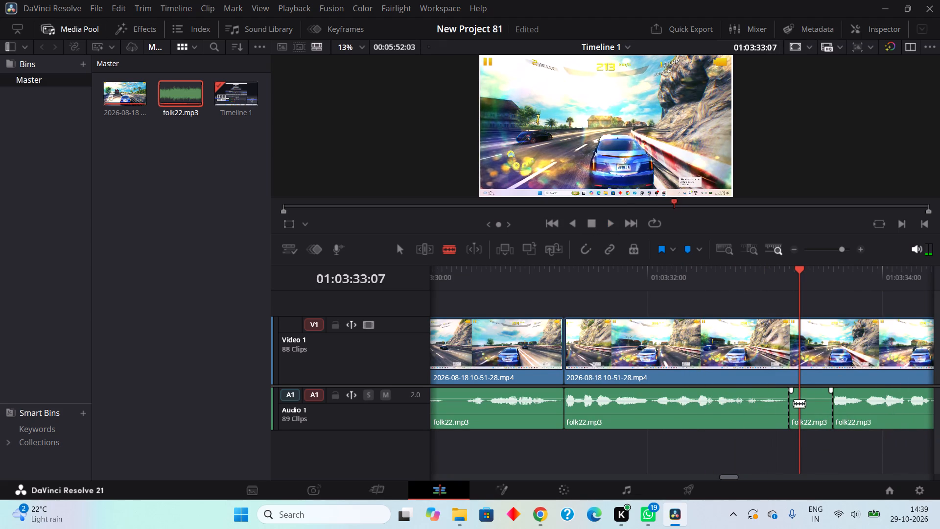
pyautogui.rightClick(817, 398)
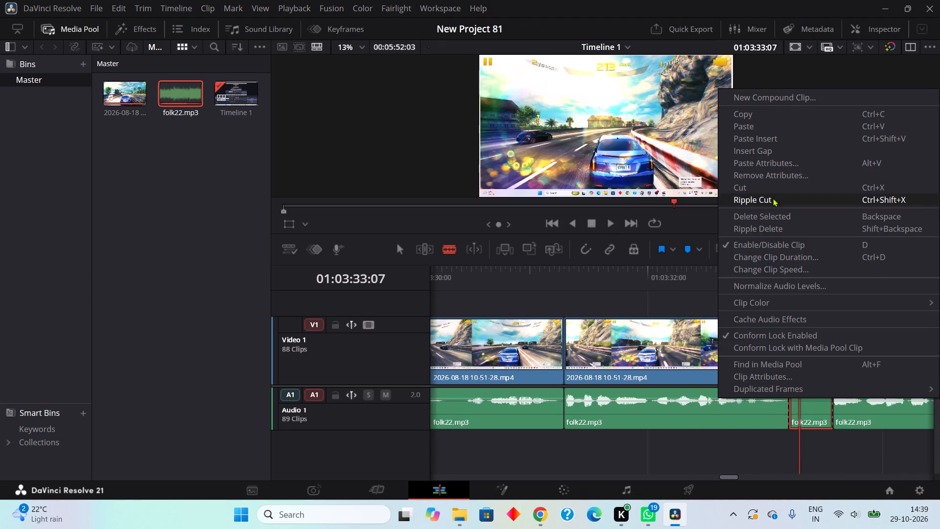
pyautogui.click(773, 198)
# Play on to 01:03:39:08, then ripple cut the quiet part of folk22.mp3 from about 01:03:37:17 to 01:03:37:22.
pyautogui.click(605, 223)
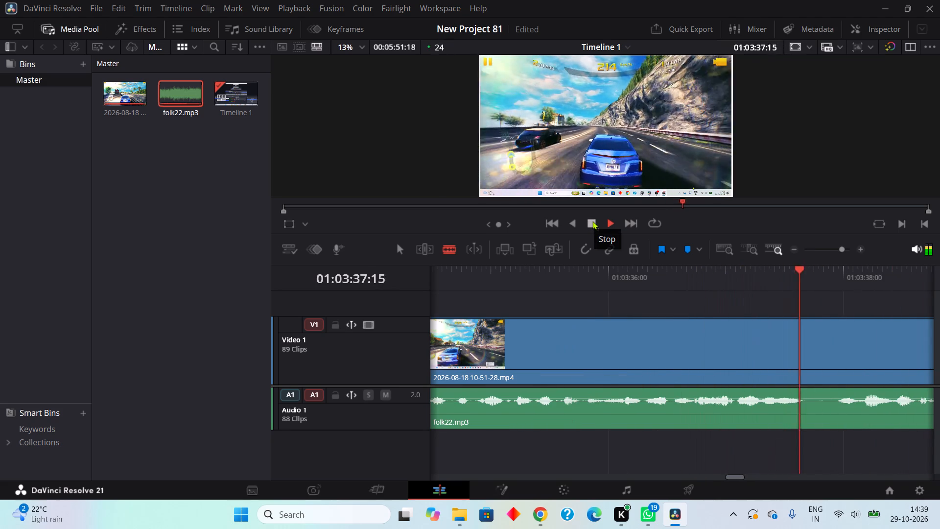
pyautogui.click(592, 221)
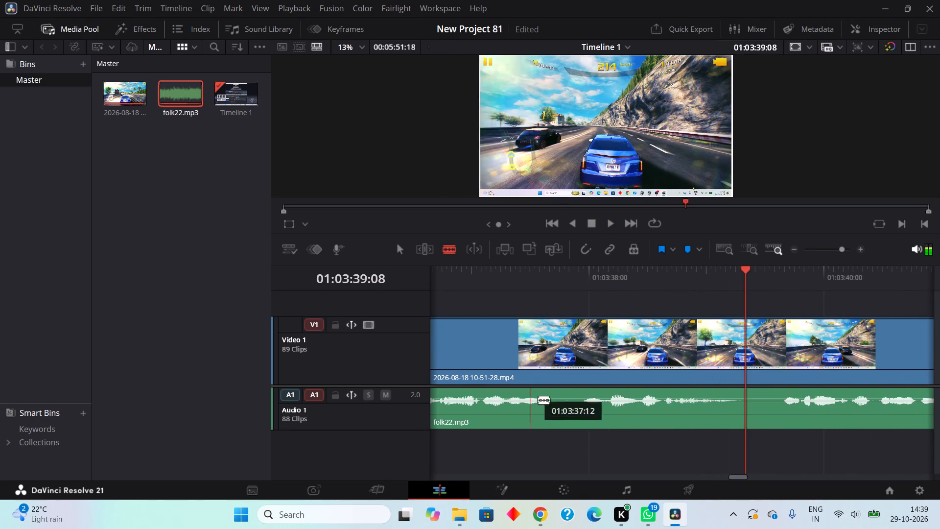
pyautogui.click(558, 418)
pyautogui.click(582, 418)
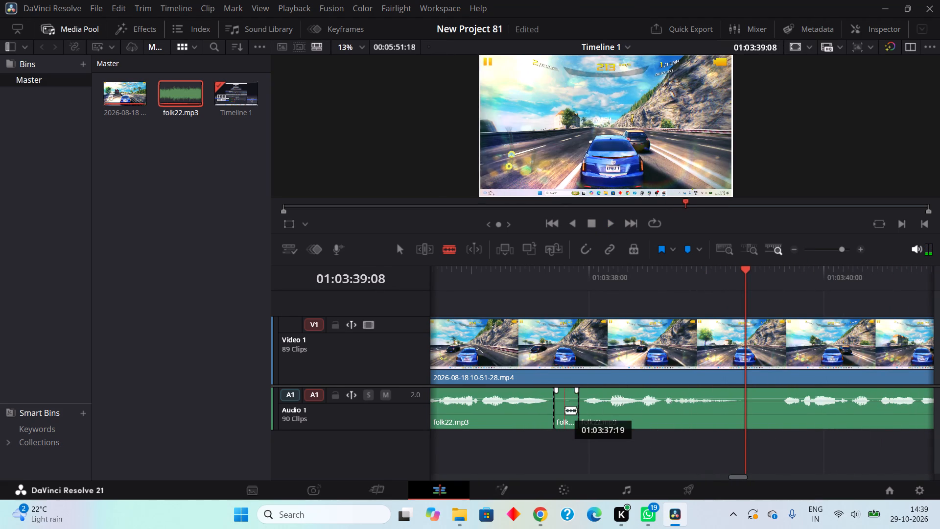
pyautogui.rightClick(565, 410)
pyautogui.doubleClick(623, 216)
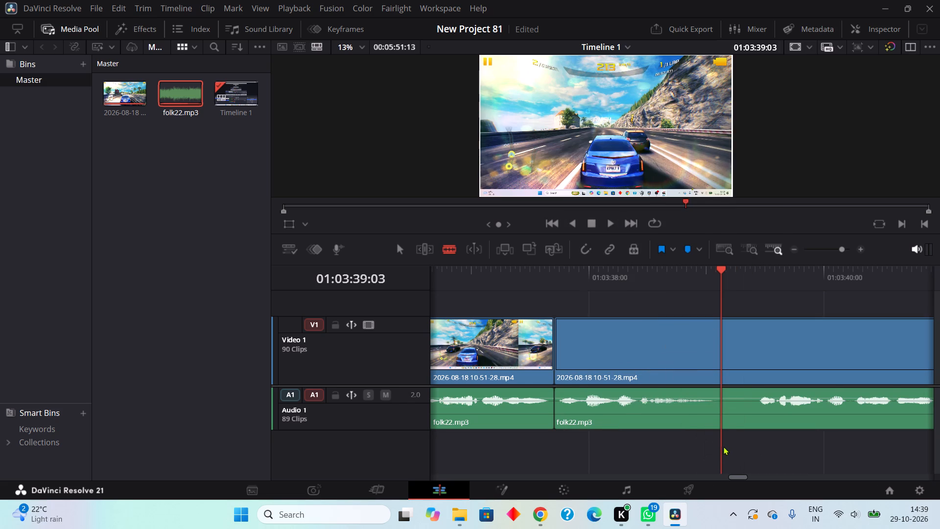
# Ripple cut the quiet part of folk22.mp3 from about 01:03:39:01 to 01:03:39:11.
pyautogui.click(713, 423)
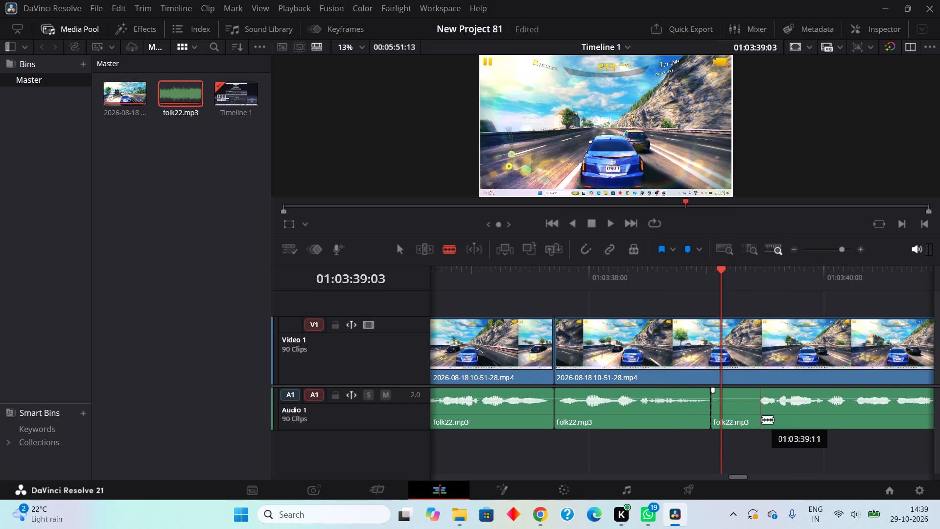
pyautogui.click(762, 419)
pyautogui.rightClick(755, 415)
pyautogui.rightClick(730, 400)
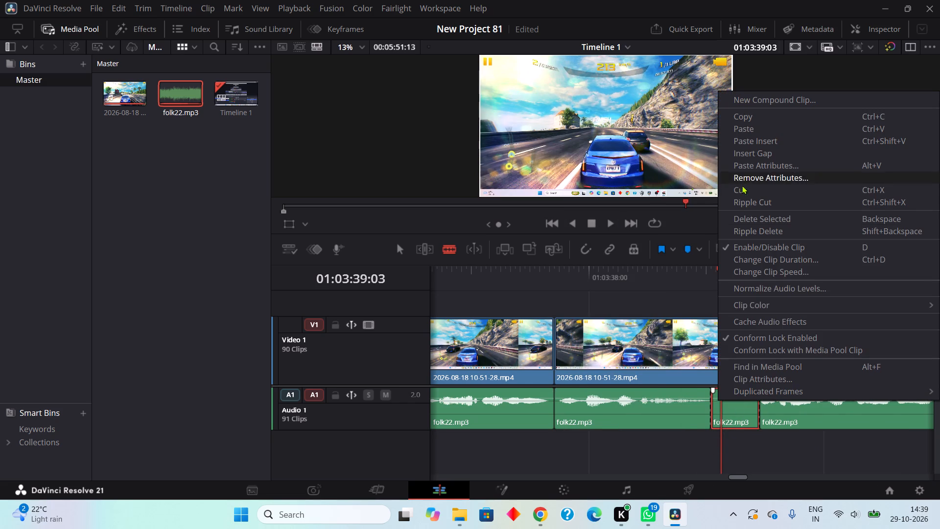
pyautogui.click(744, 201)
# Play on to 01:03:43:20, then ripple cut the quiet part of folk22.mp3 from about 01:03:43:15 to 01:03:44:00.
pyautogui.click(608, 226)
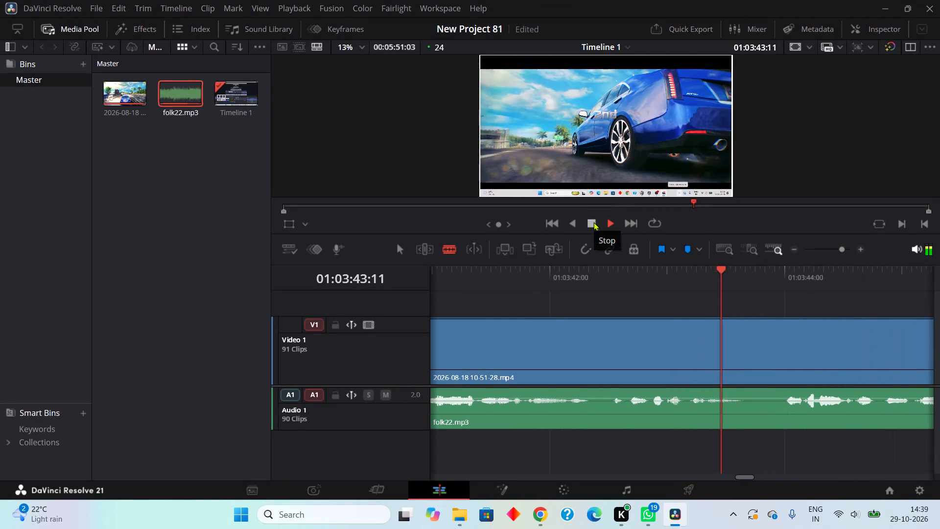
pyautogui.click(593, 221)
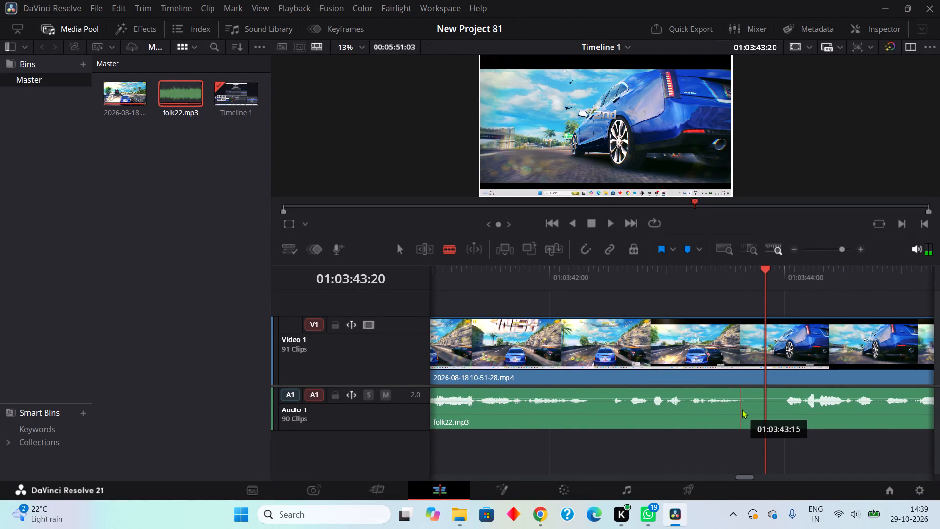
pyautogui.click(742, 409)
pyautogui.click(787, 415)
pyautogui.rightClick(777, 414)
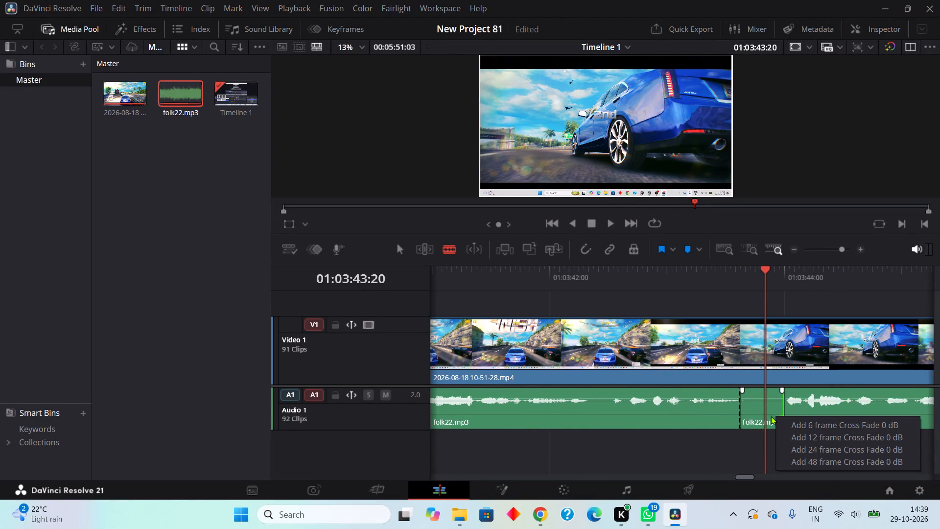
pyautogui.rightClick(765, 409)
pyautogui.click(768, 214)
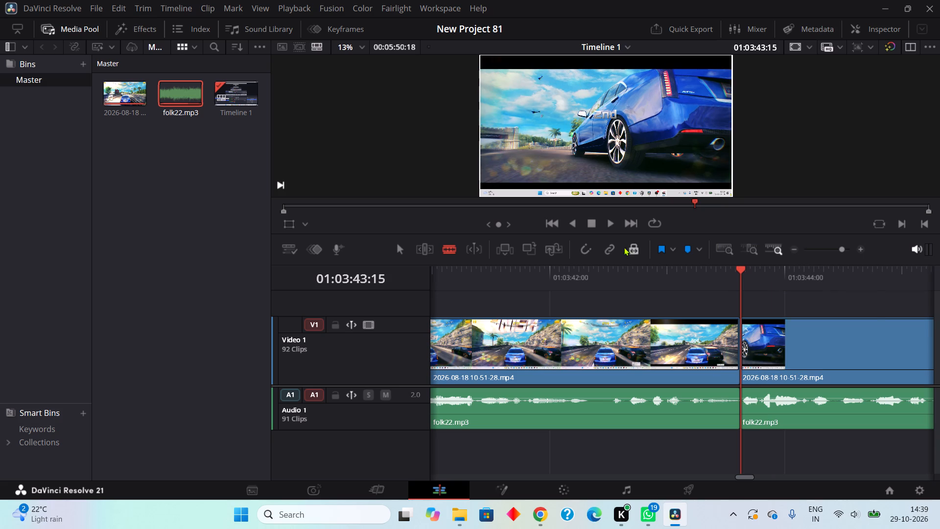
# Play on to 01:03:46:00, then ripple cut the quiet part of folk22.mp3 from about 01:03:46:15 to 01:03:46:19.
pyautogui.click(611, 221)
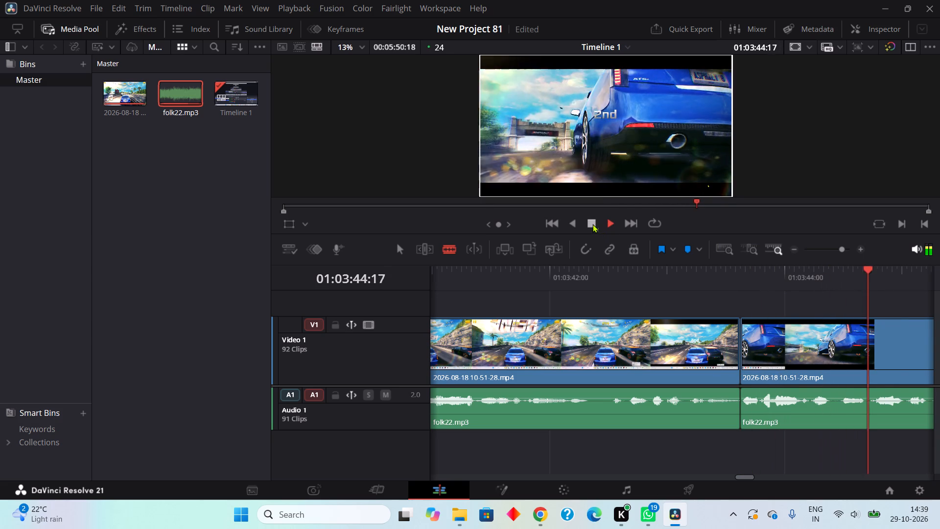
pyautogui.click(592, 223)
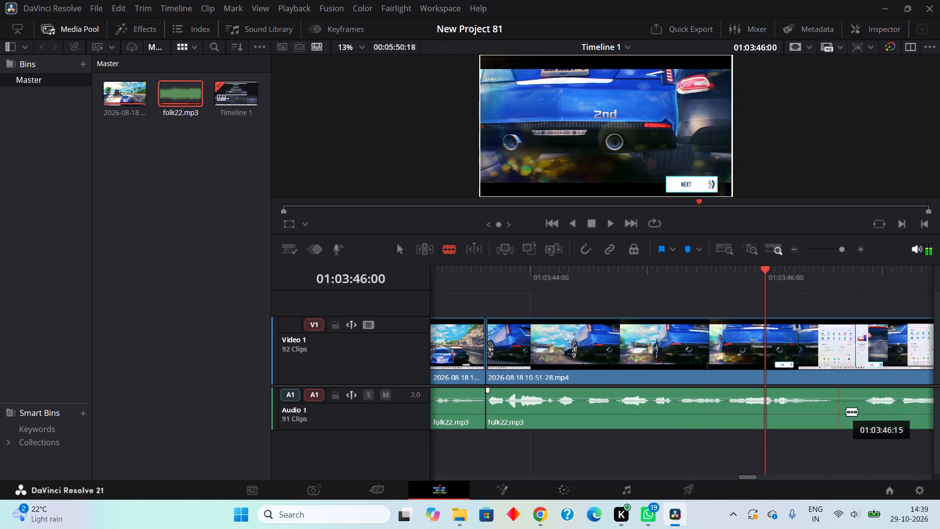
pyautogui.click(840, 421)
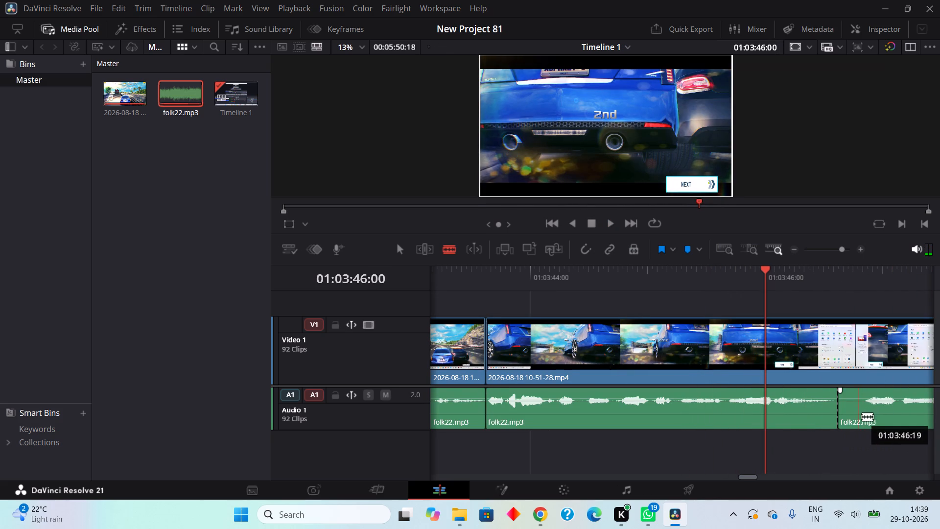
pyautogui.click(862, 416)
pyautogui.rightClick(844, 409)
pyautogui.click(748, 211)
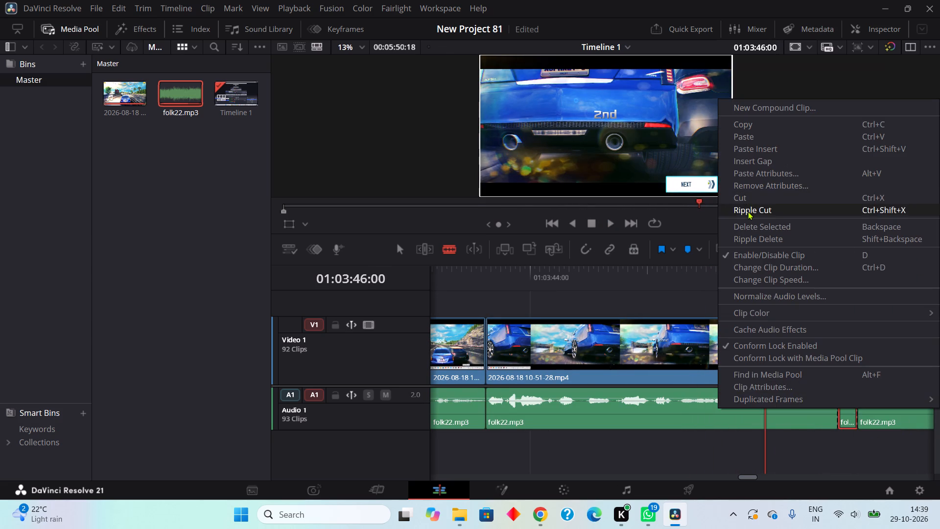
# Play on to 01:03:48:16, then ripple cut the quiet part of folk22.mp3 from about 01:03:48:02 to 01:03:48:11.
pyautogui.click(611, 226)
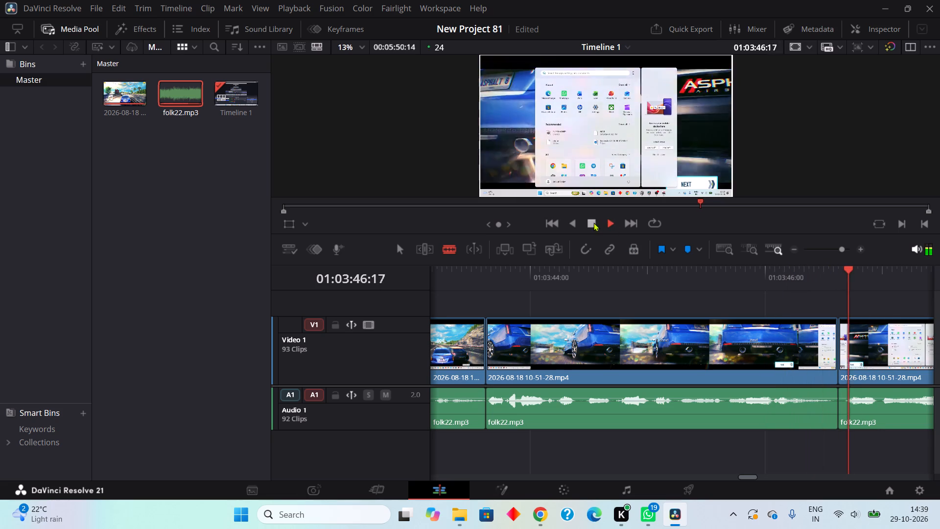
pyautogui.click(592, 223)
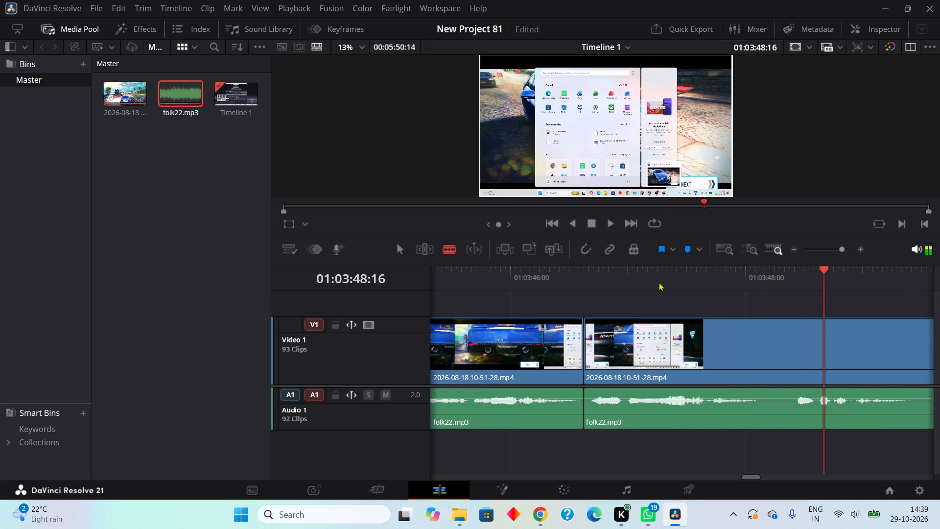
pyautogui.click(760, 408)
pyautogui.click(801, 422)
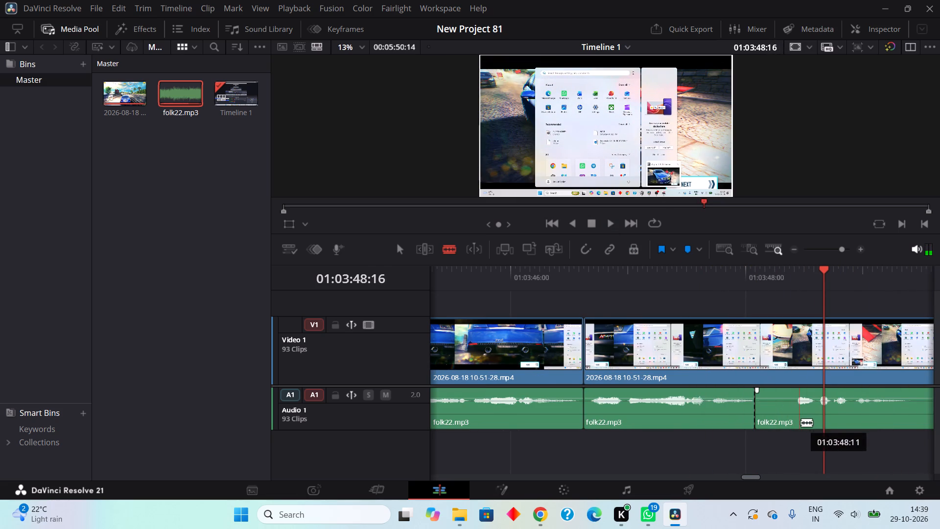
pyautogui.rightClick(789, 419)
pyautogui.click(760, 222)
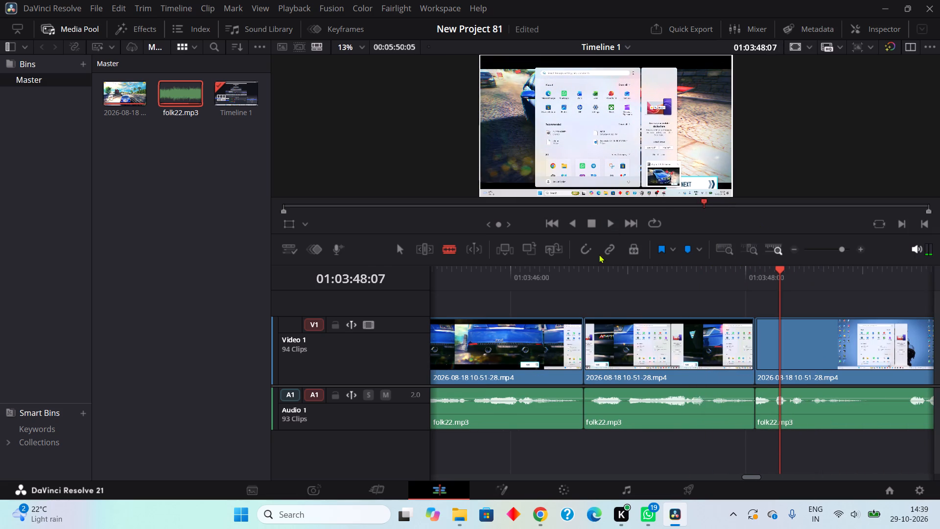
# Play on to 01:03:50:18, then ripple cut the quiet part of folk22.mp3 from about 01:03:49:00 to 01:03:49:09.
pyautogui.click(604, 228)
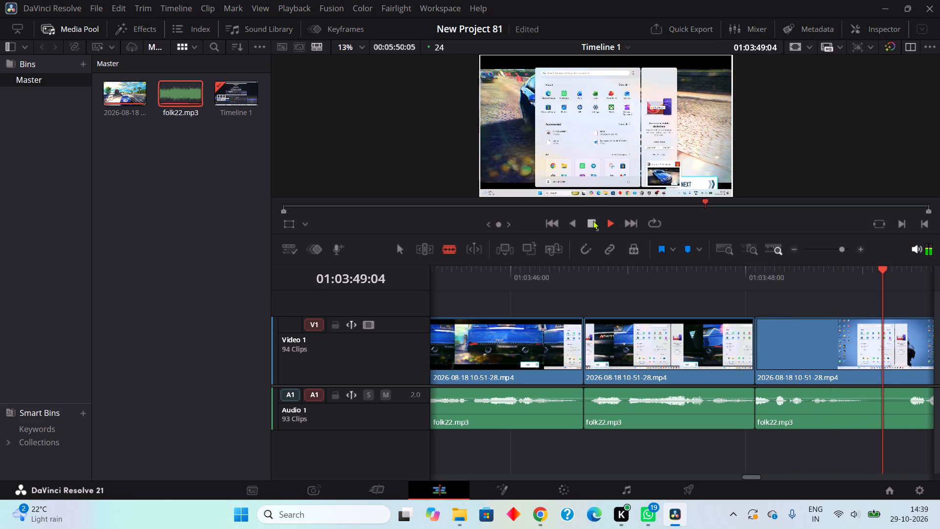
pyautogui.doubleClick(593, 219)
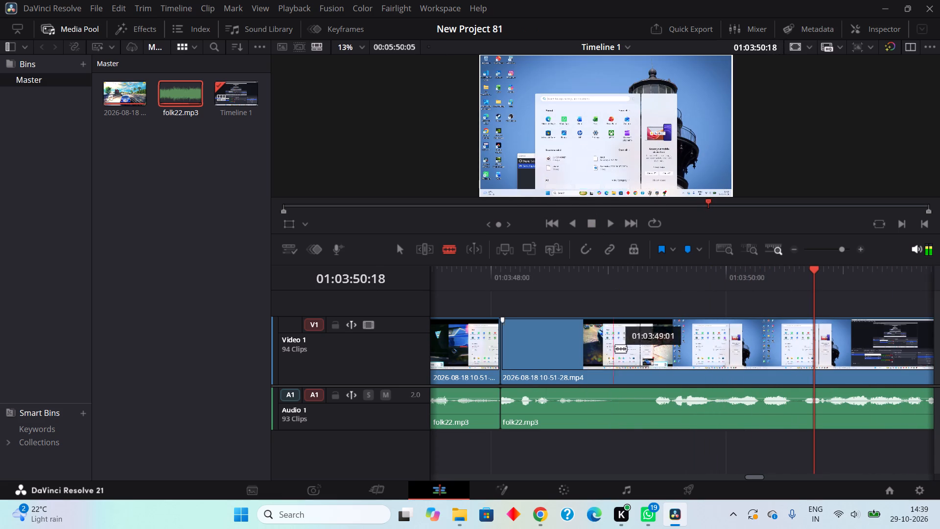
pyautogui.click(611, 422)
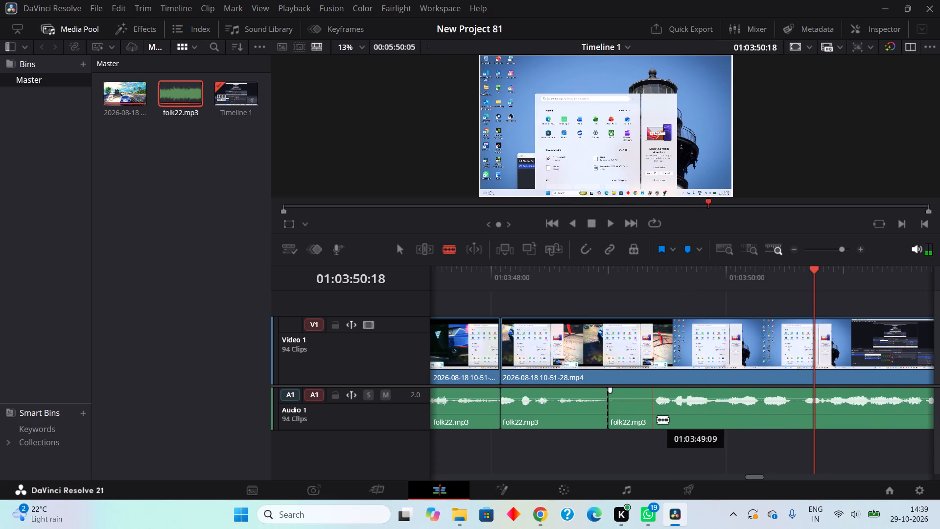
pyautogui.click(657, 419)
pyautogui.rightClick(635, 415)
pyautogui.click(677, 216)
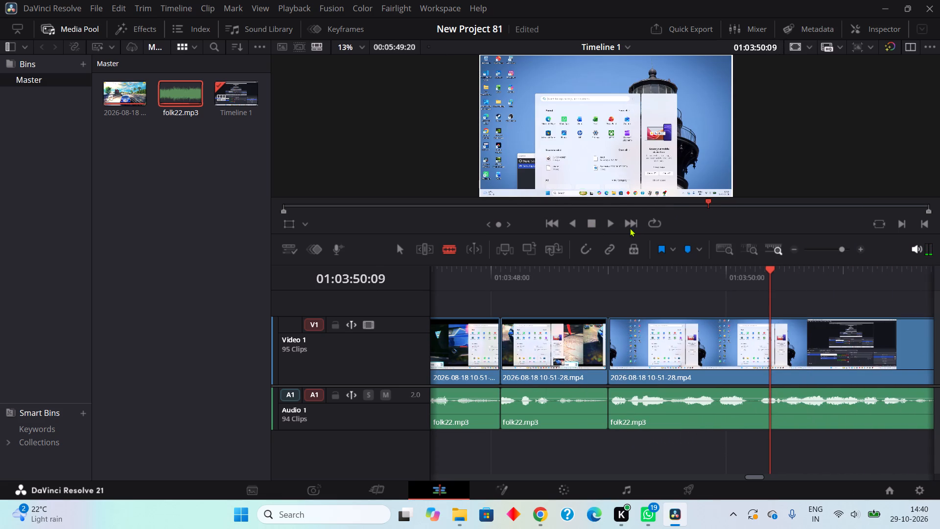
# Play on to 01:03:52:16, then ripple cut the quiet part of folk22.mp3 from about 01:03:51:20 to 01:03:52:04.
pyautogui.click(613, 226)
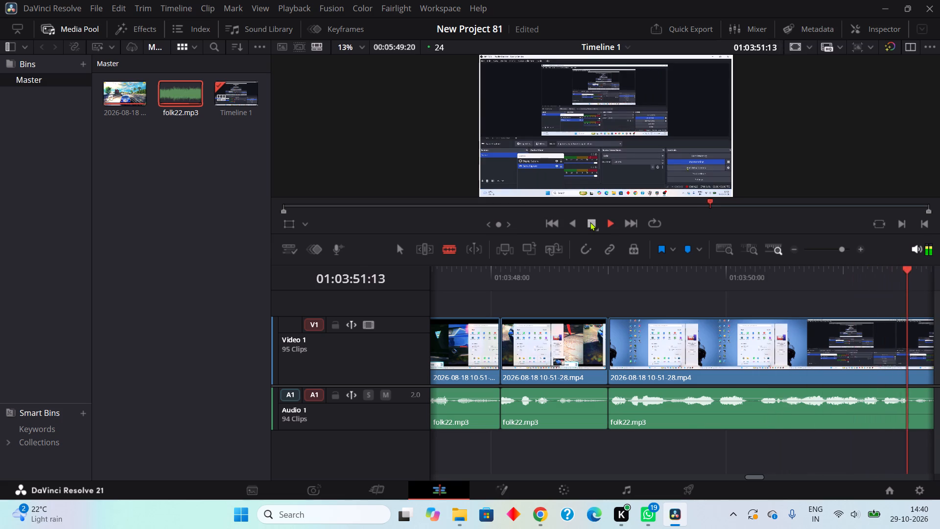
pyautogui.click(592, 222)
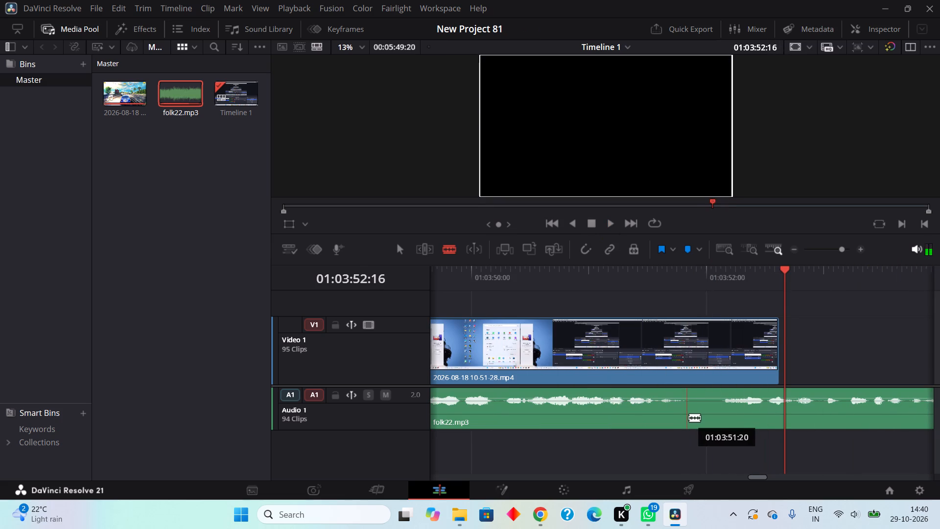
pyautogui.click(689, 417)
pyautogui.click(727, 421)
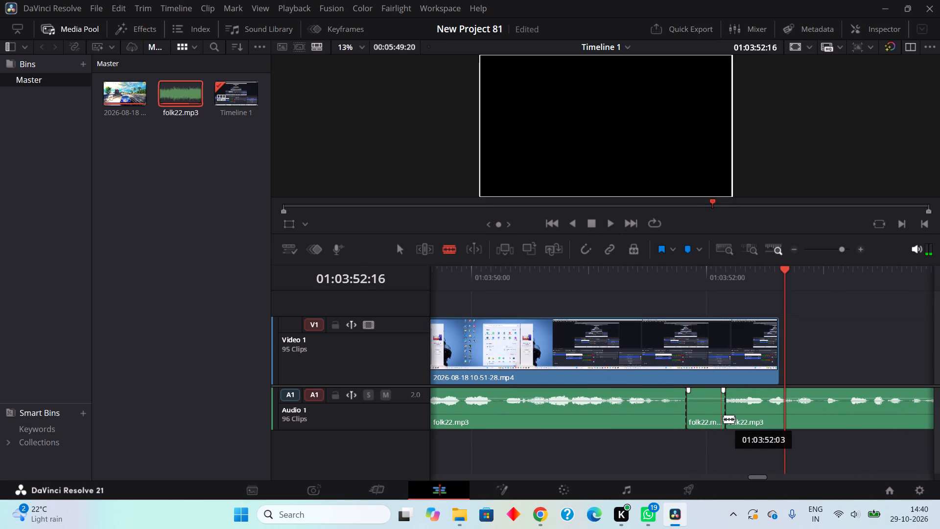
pyautogui.rightClick(722, 419)
pyautogui.rightClick(711, 414)
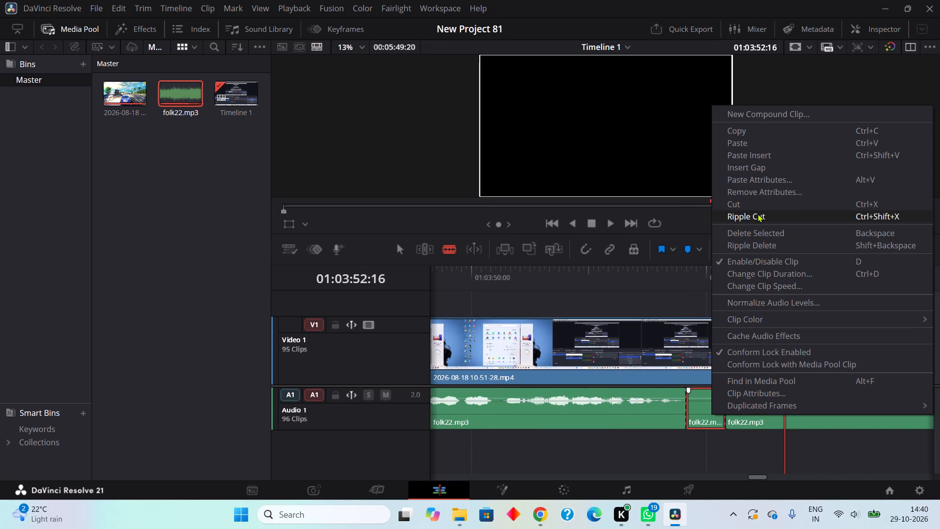
pyautogui.doubleClick(757, 216)
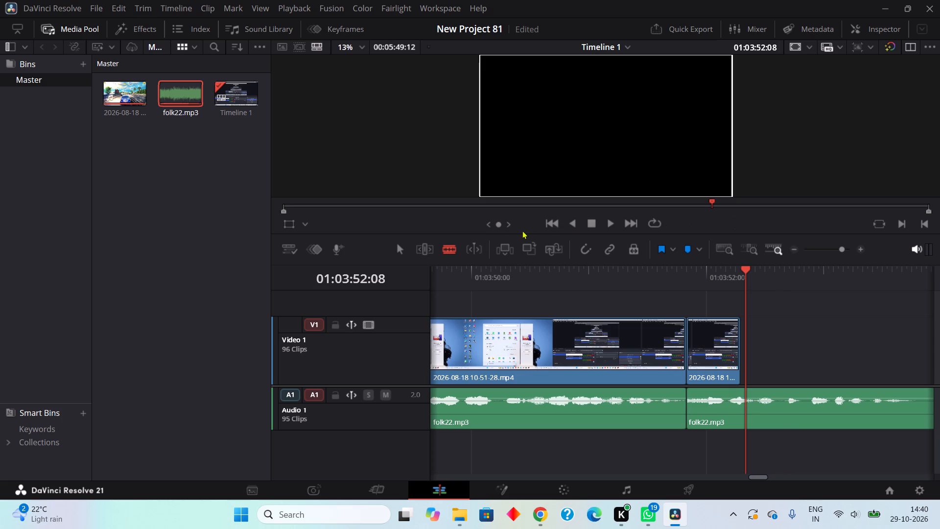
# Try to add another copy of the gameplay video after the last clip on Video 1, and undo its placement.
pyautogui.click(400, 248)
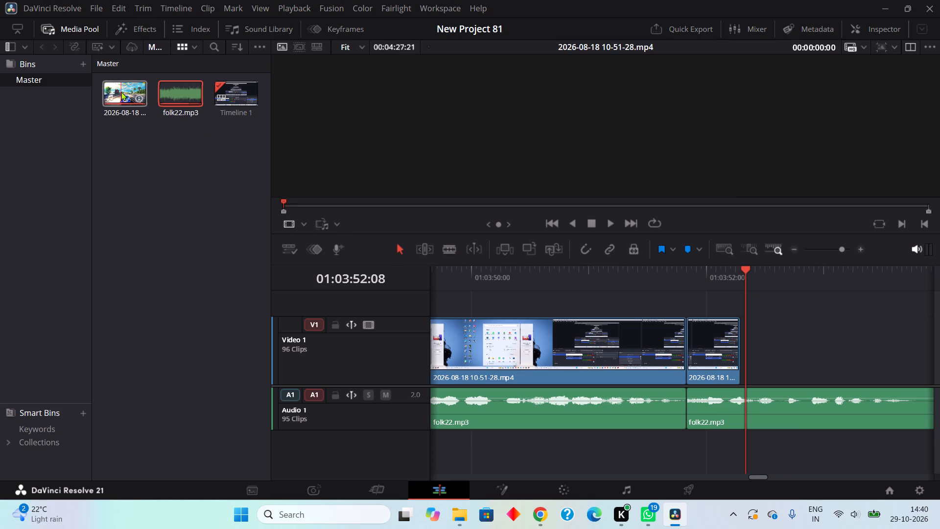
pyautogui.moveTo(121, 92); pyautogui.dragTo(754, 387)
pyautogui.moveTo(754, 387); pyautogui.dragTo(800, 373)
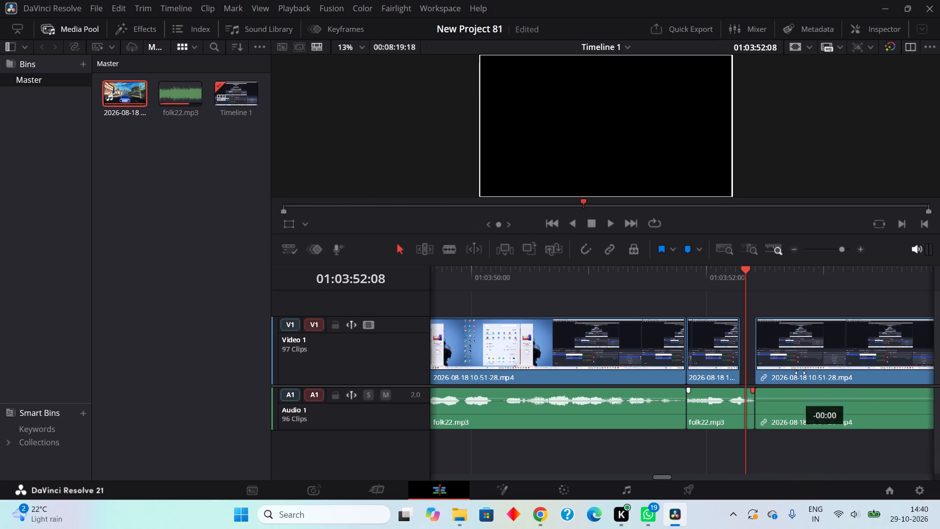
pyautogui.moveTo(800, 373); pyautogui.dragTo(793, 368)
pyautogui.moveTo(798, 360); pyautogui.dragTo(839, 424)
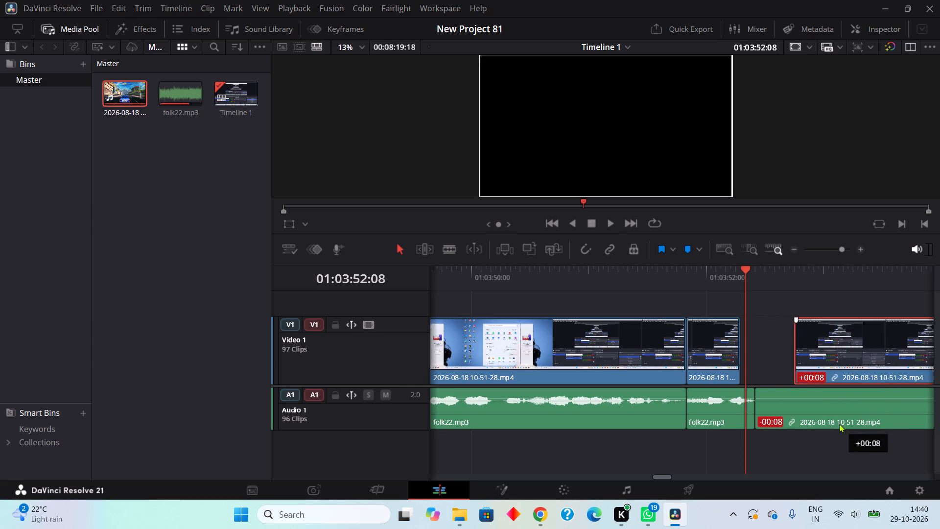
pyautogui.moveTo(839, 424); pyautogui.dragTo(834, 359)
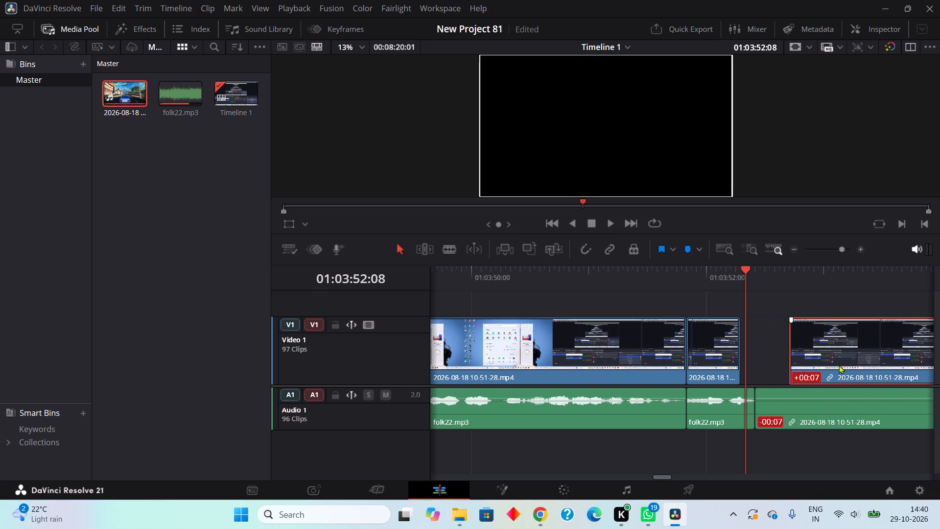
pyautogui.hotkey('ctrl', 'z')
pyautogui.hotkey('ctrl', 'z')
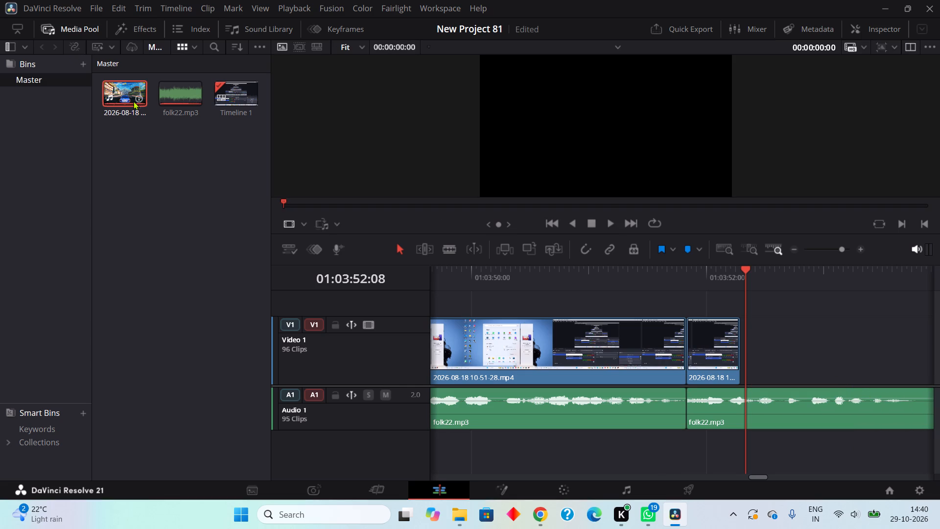
# Place another copy of the gameplay video on a new Video 2 track from about 01:03:52:13 and cut its audio from Audio 2.
pyautogui.moveTo(130, 98); pyautogui.dragTo(766, 313)
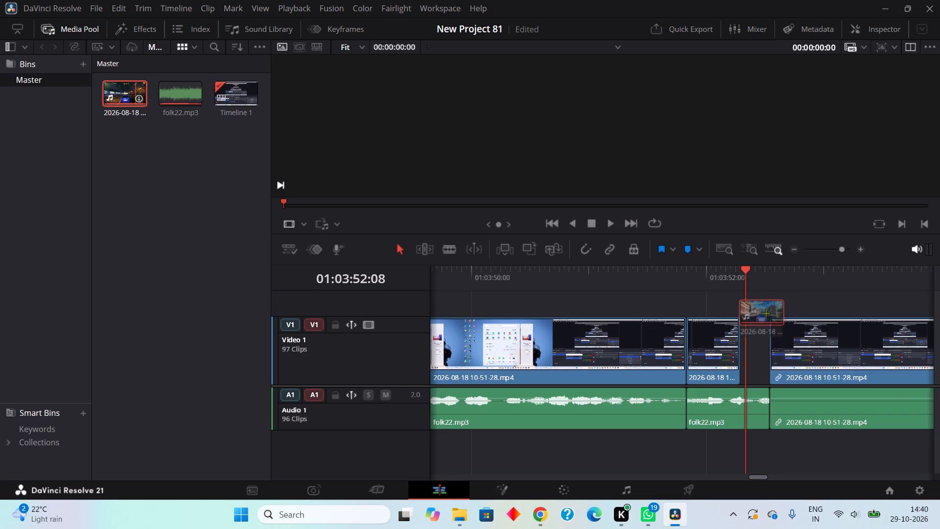
pyautogui.moveTo(766, 313); pyautogui.dragTo(767, 297)
pyautogui.rightClick(795, 458)
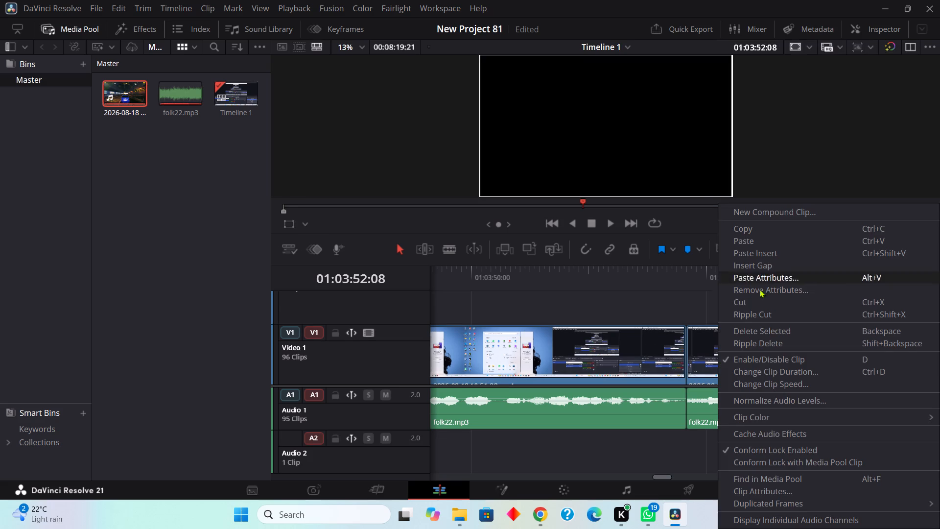
pyautogui.click(741, 302)
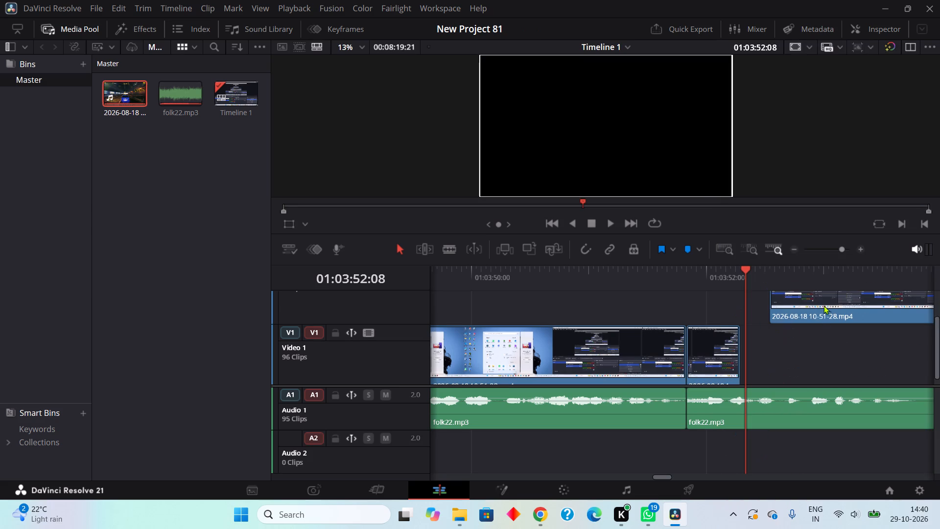
# Move the new gameplay video copy from Video 2 down to Video 1, starting at about 01:03:52:06.
pyautogui.moveTo(823, 305); pyautogui.dragTo(787, 348)
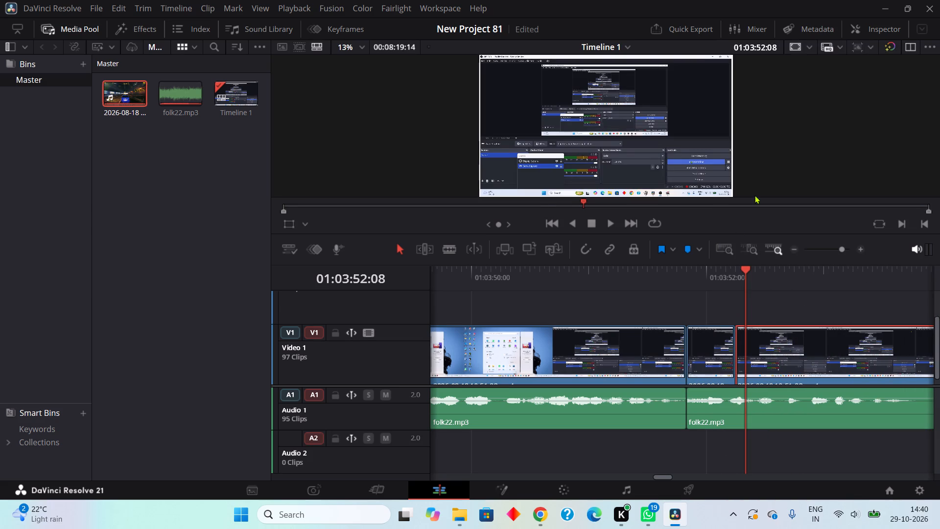
# Play on to 01:03:54:10, then ripple cut the quiet part of folk22.mp3 from about 01:03:53:18 to 01:03:54:03.
pyautogui.click(611, 221)
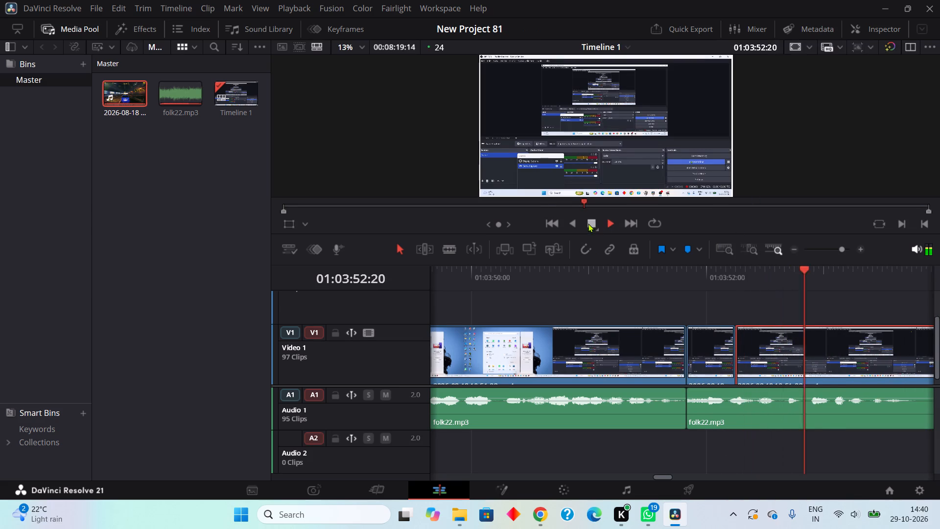
pyautogui.click(590, 222)
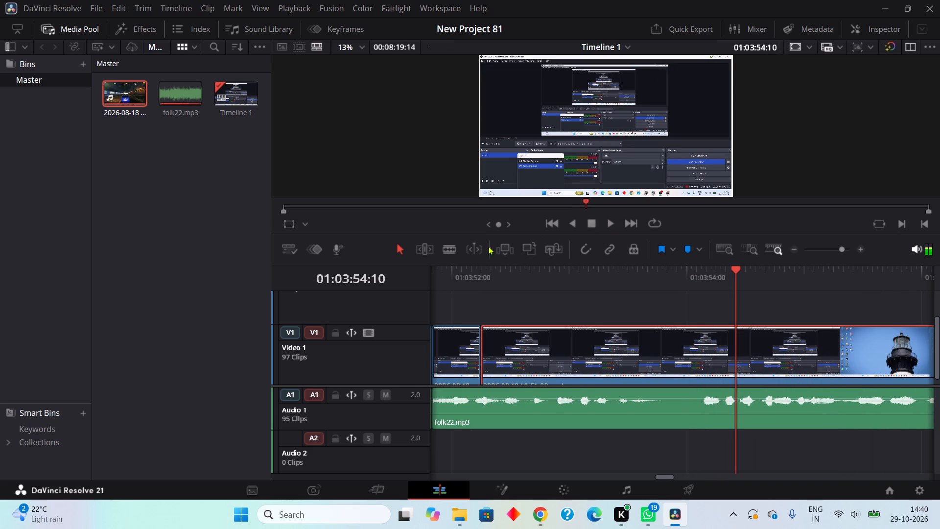
pyautogui.click(453, 250)
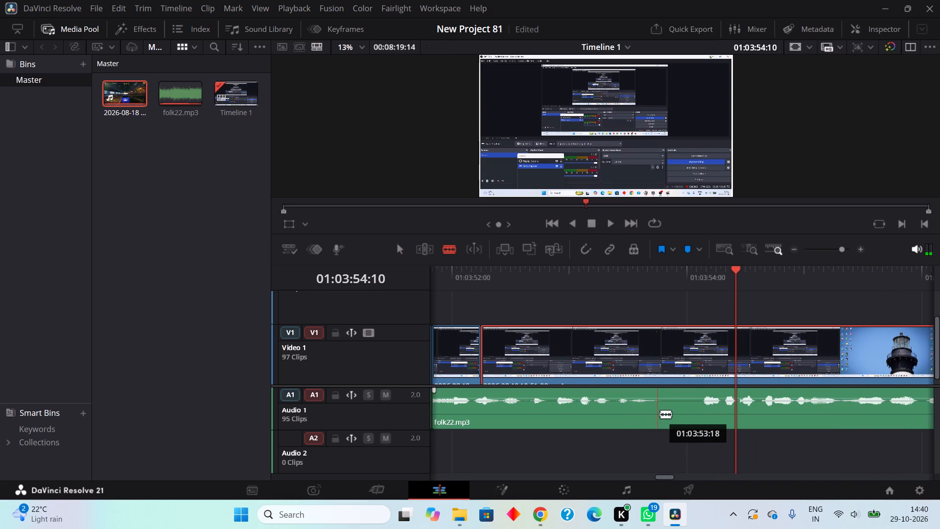
pyautogui.click(660, 414)
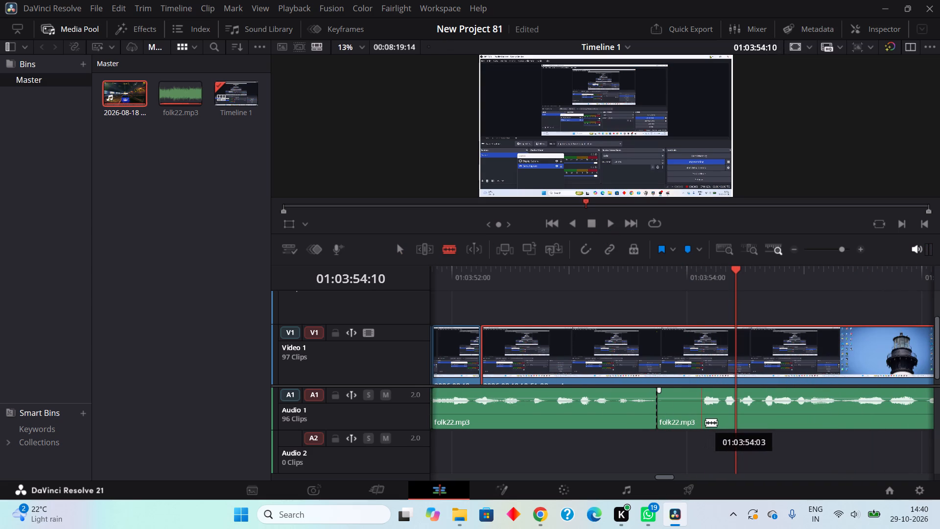
pyautogui.click(705, 422)
pyautogui.rightClick(681, 416)
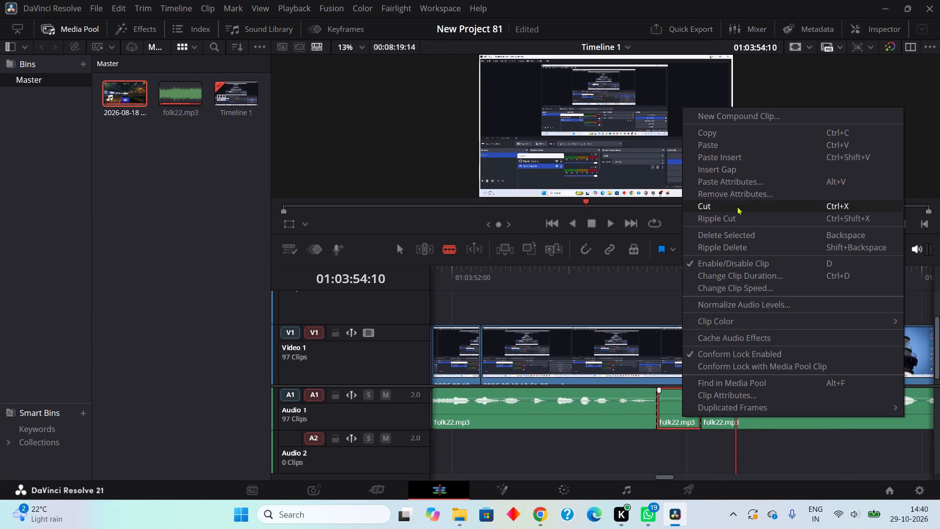
pyautogui.click(748, 223)
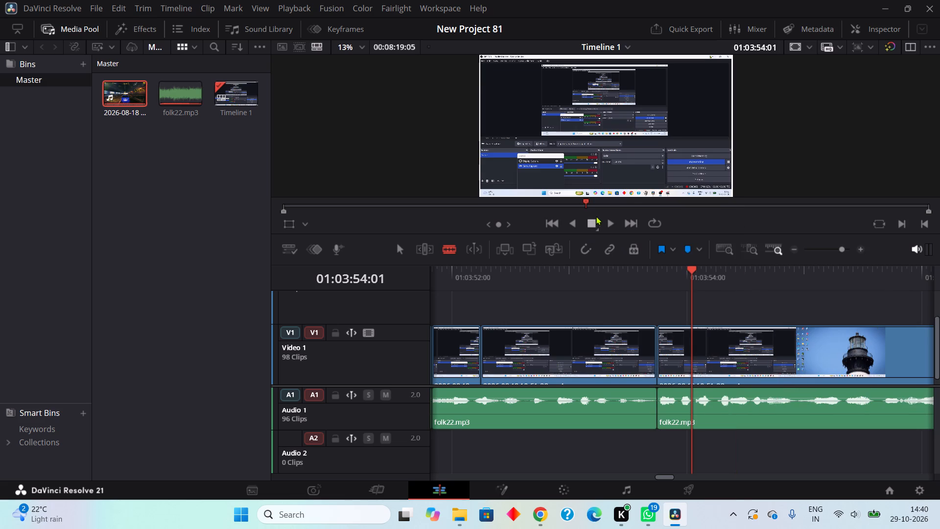
# Play on to 01:03:56:14, then ripple cut the quiet part of folk22.mp3 from about 01:03:57:15 to 01:03:57:20.
pyautogui.click(604, 221)
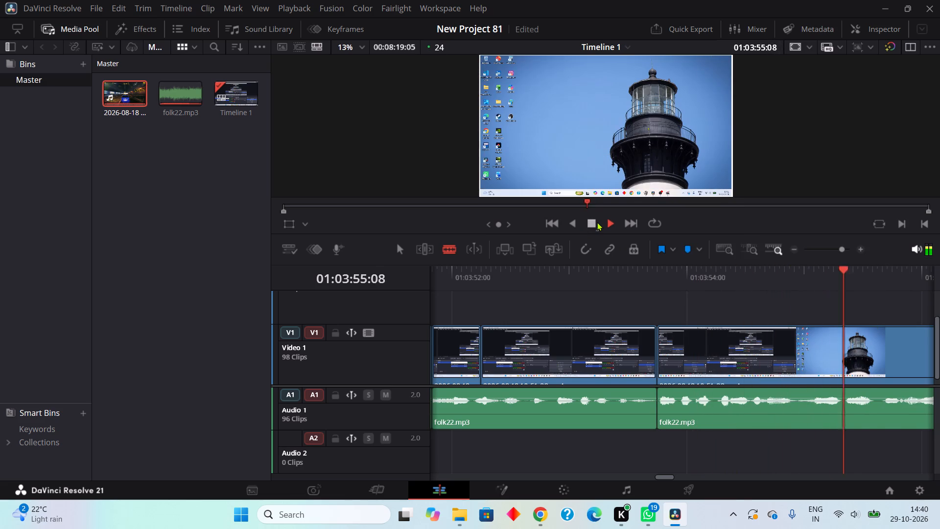
pyautogui.click(597, 221)
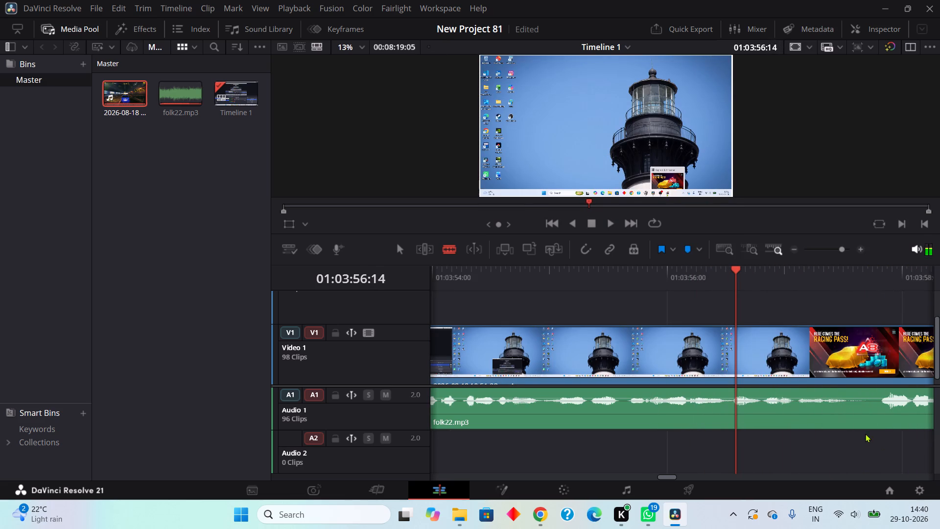
pyautogui.click(863, 420)
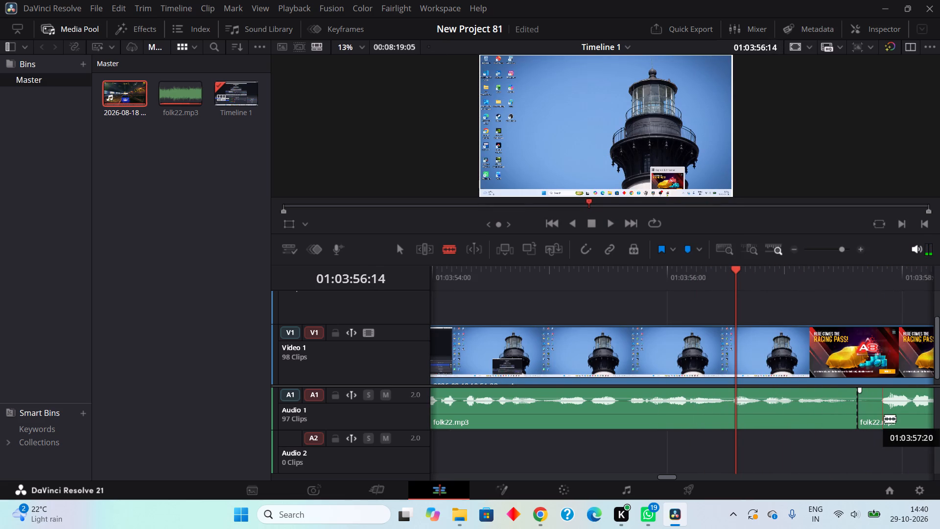
pyautogui.click(884, 418)
pyautogui.rightClick(875, 416)
pyautogui.click(745, 217)
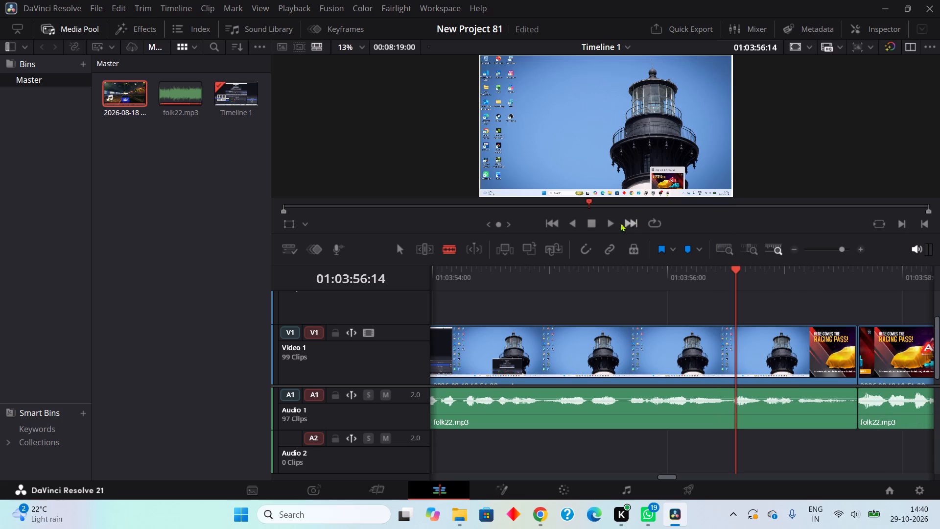
# Play on to 01:03:58:23, then ripple cut the quiet part of folk22.mp3 from about 01:03:58:16 to 01:03:59:01.
pyautogui.click(607, 226)
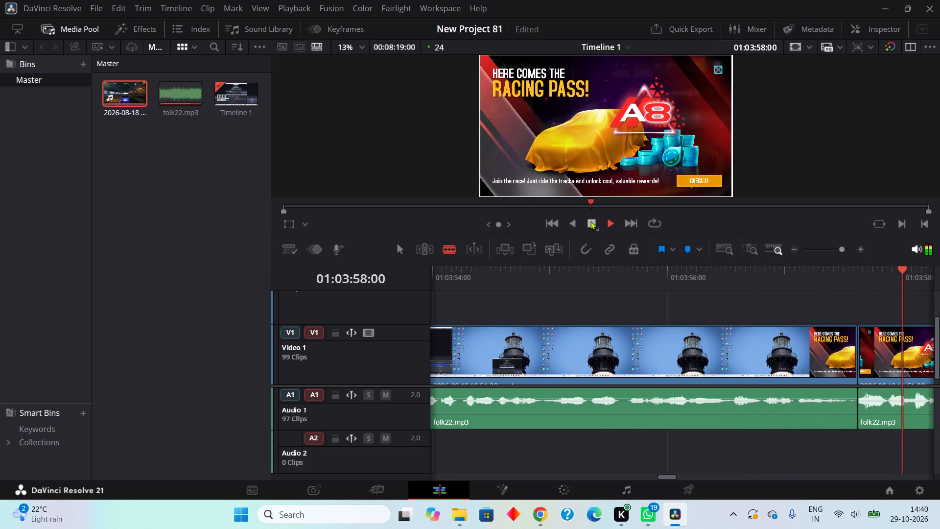
pyautogui.click(590, 220)
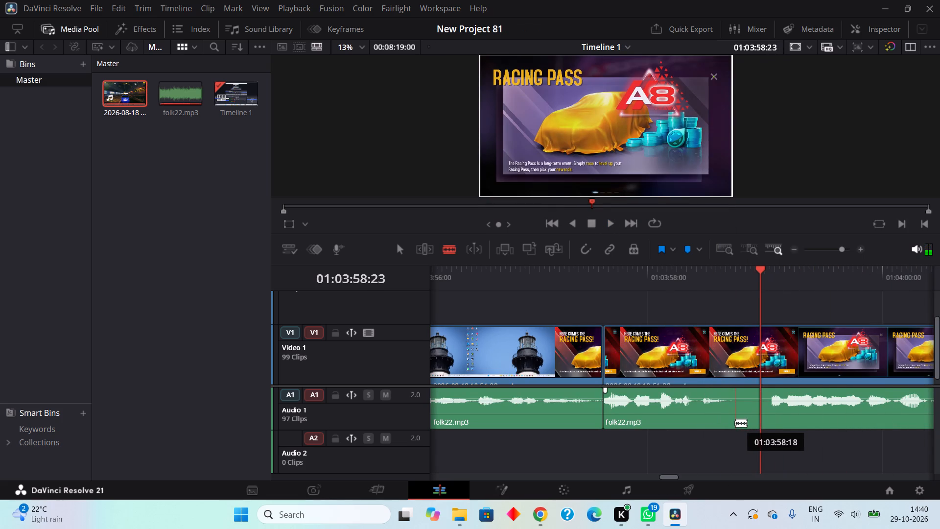
pyautogui.click(730, 426)
pyautogui.click(774, 425)
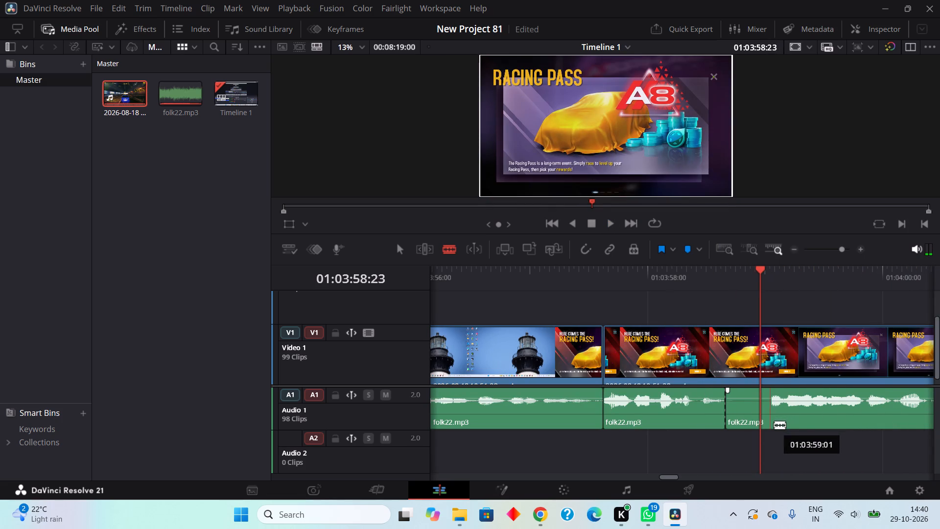
pyautogui.rightClick(774, 425)
pyautogui.rightClick(751, 415)
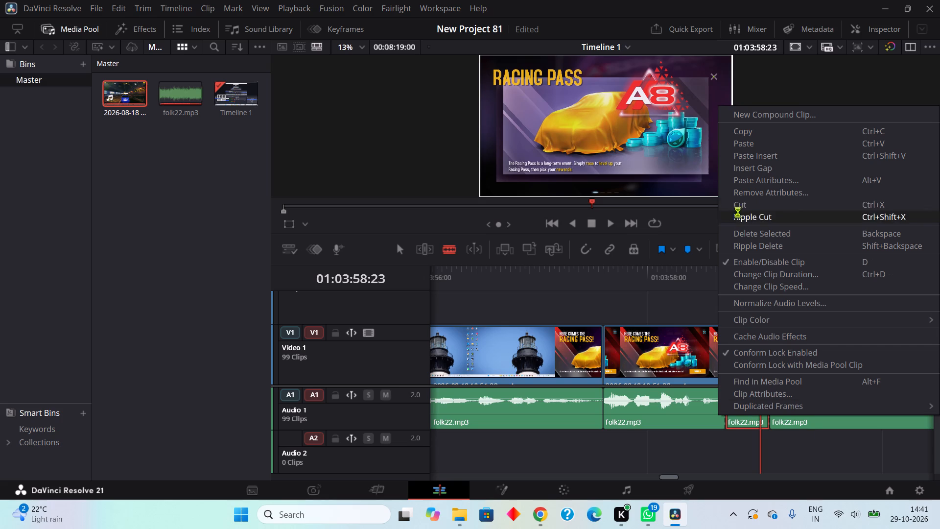
pyautogui.click(738, 212)
# Play on to 01:04:03:03, then ripple cut the quiet part of folk22.mp3 from about 01:04:02:21 to 01:04:03:06.
pyautogui.click(607, 221)
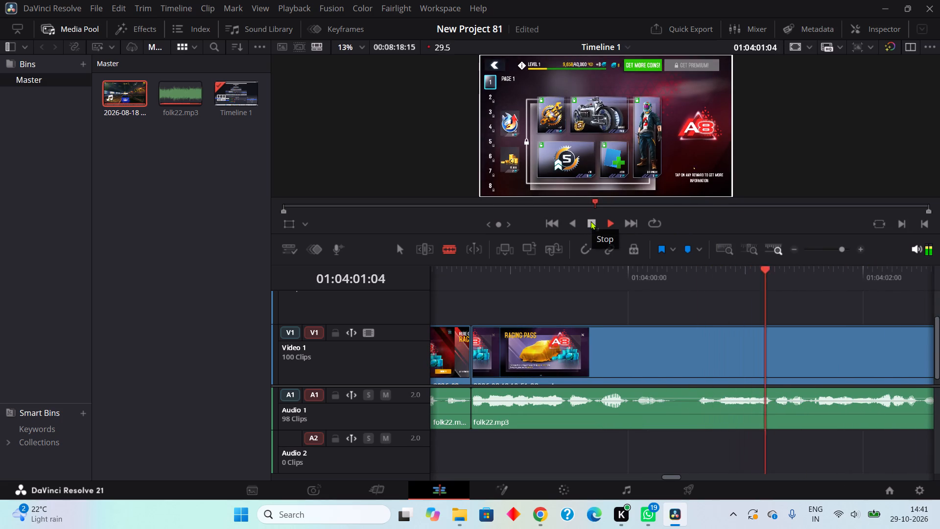
pyautogui.click(590, 221)
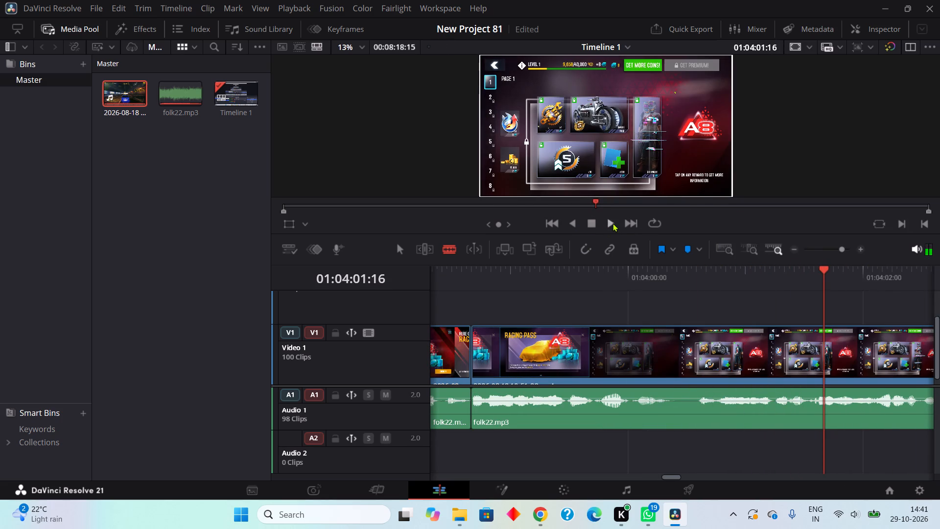
pyautogui.click(612, 223)
pyautogui.click(593, 221)
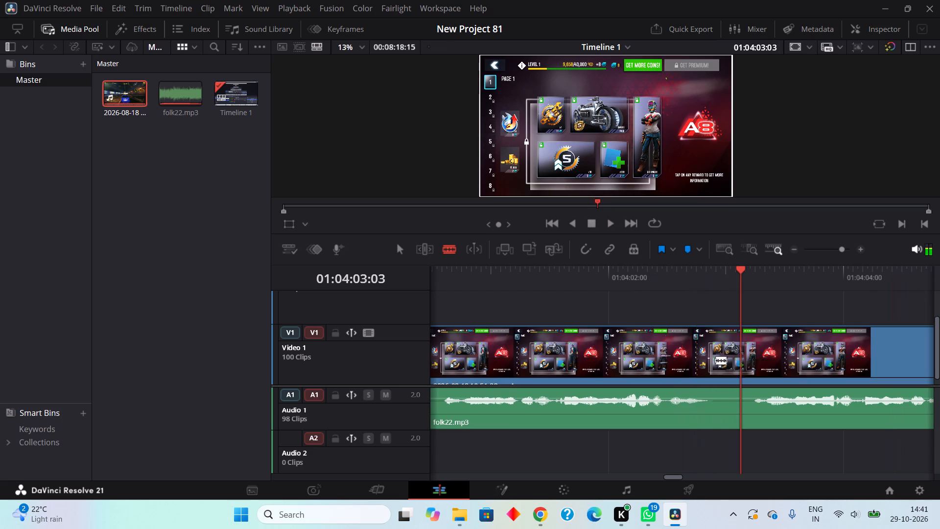
pyautogui.click(716, 417)
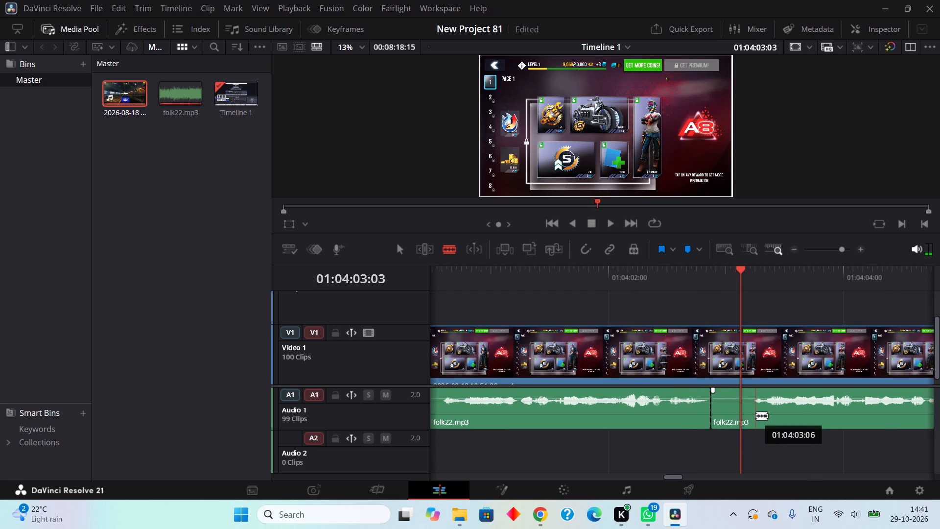
pyautogui.click(759, 415)
pyautogui.rightClick(747, 413)
pyautogui.rightClick(741, 412)
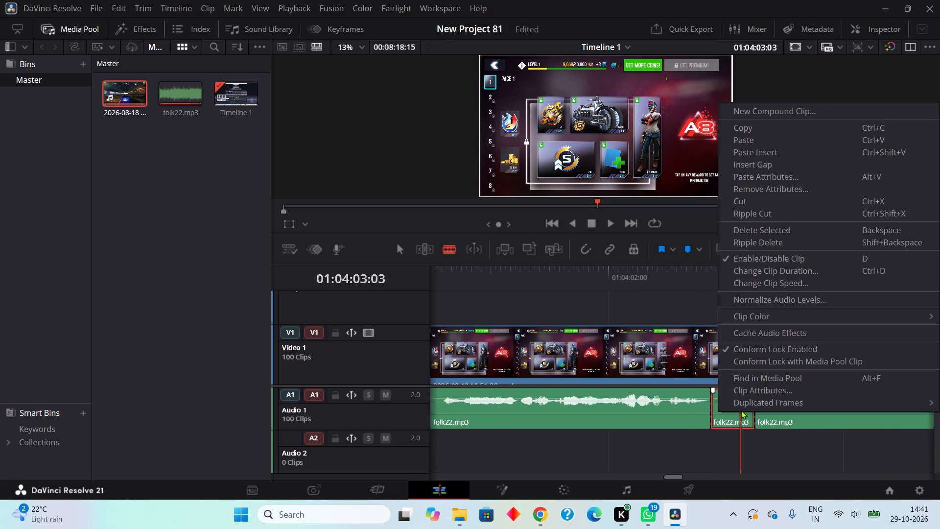
pyautogui.click(736, 216)
# Play on to 01:04:06:04, then ripple cut the quiet part of folk22.mp3 from about 01:04:05:13 to 01:04:05:20.
pyautogui.click(609, 225)
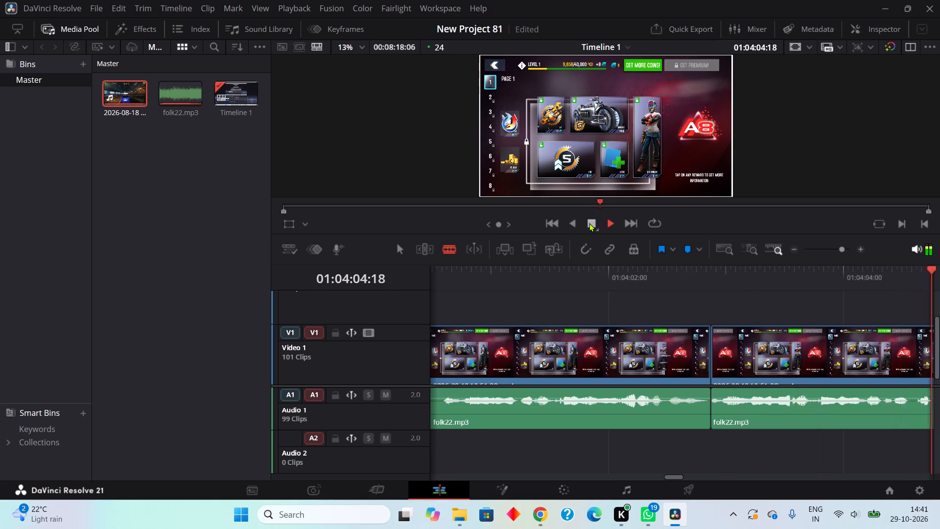
pyautogui.click(592, 225)
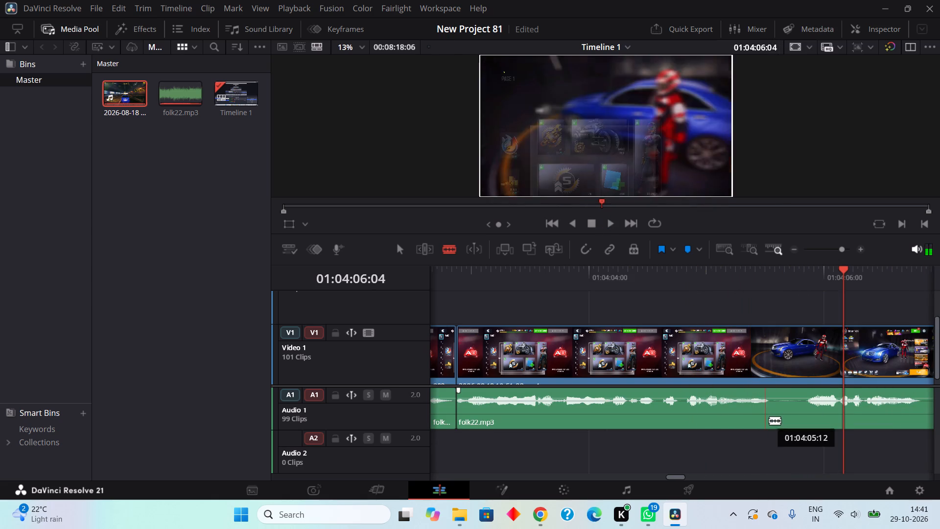
pyautogui.click(772, 422)
pyautogui.click(806, 417)
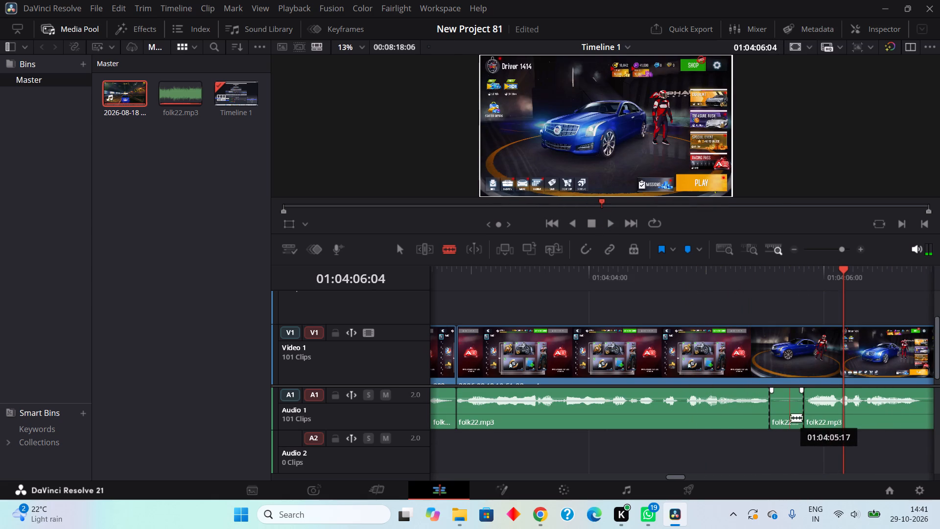
pyautogui.rightClick(791, 417)
pyautogui.click(733, 215)
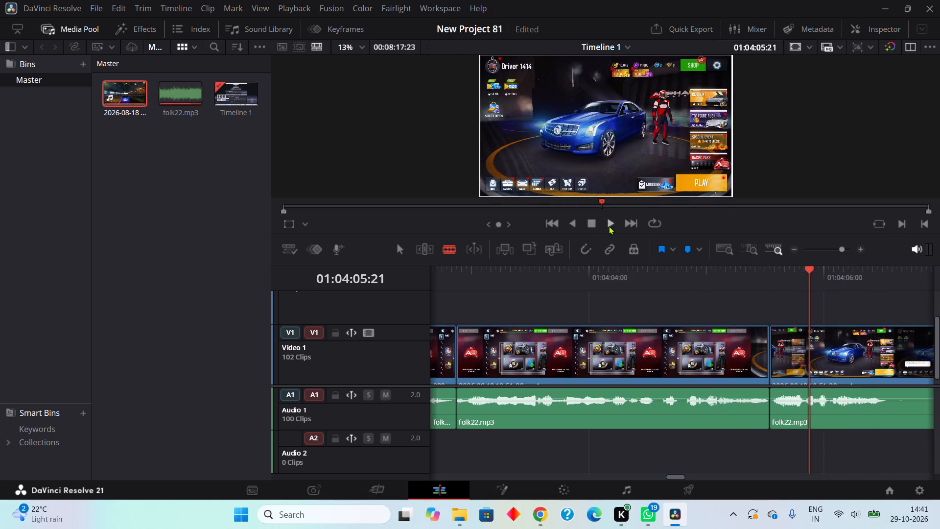
# Play on to 01:04:07:18, then ripple cut the quiet part of folk22.mp3 from about 01:04:06:13 to 01:04:06:21.
pyautogui.click(609, 226)
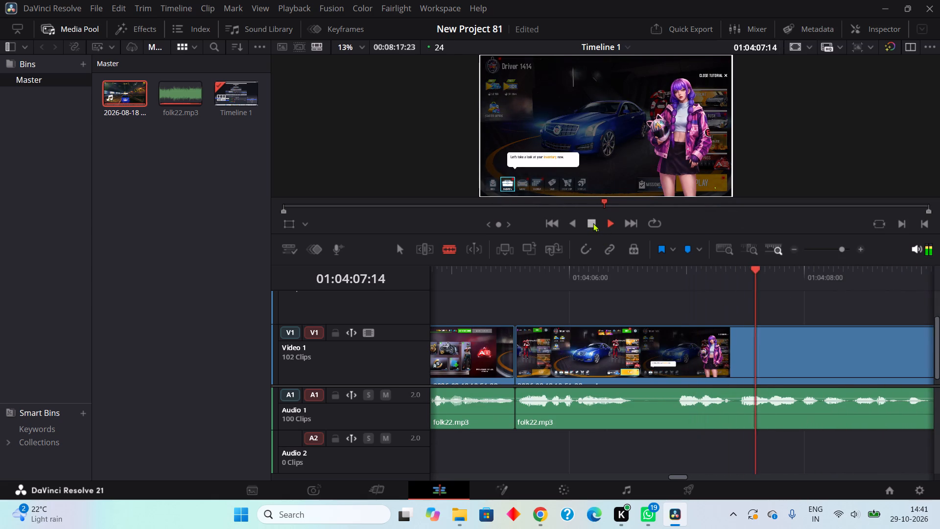
pyautogui.click(593, 223)
pyautogui.click(636, 415)
pyautogui.click(677, 410)
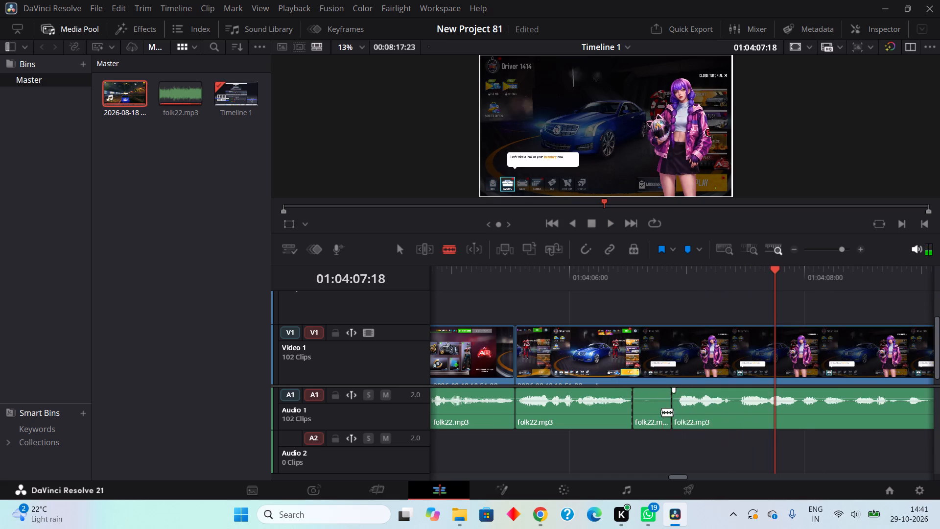
pyautogui.rightClick(658, 412)
pyautogui.click(690, 211)
# Play on to 01:04:09:20, then ripple cut the quiet part of folk22.mp3 from about 01:04:10:19 to 01:04:11:06.
pyautogui.click(611, 225)
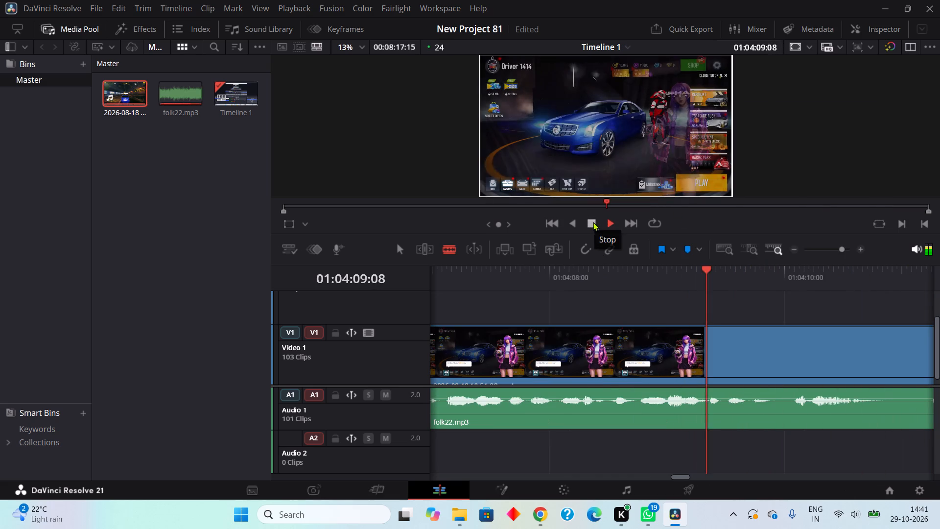
pyautogui.click(593, 222)
pyautogui.click(882, 411)
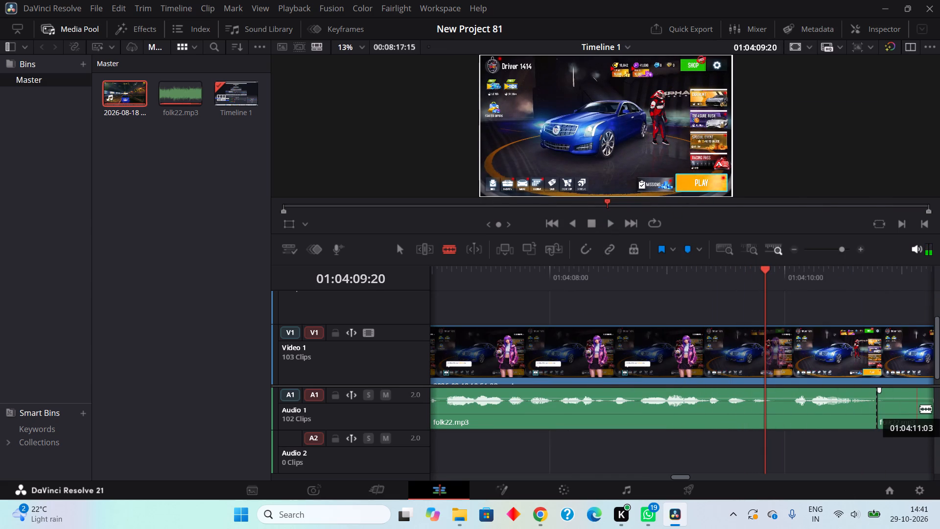
pyautogui.click(934, 418)
pyautogui.rightClick(924, 418)
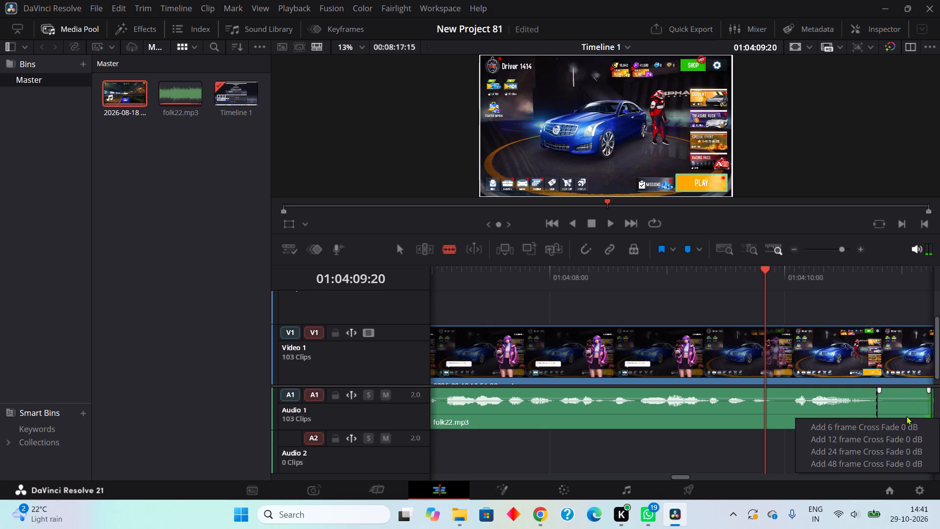
pyautogui.rightClick(901, 407)
pyautogui.click(756, 210)
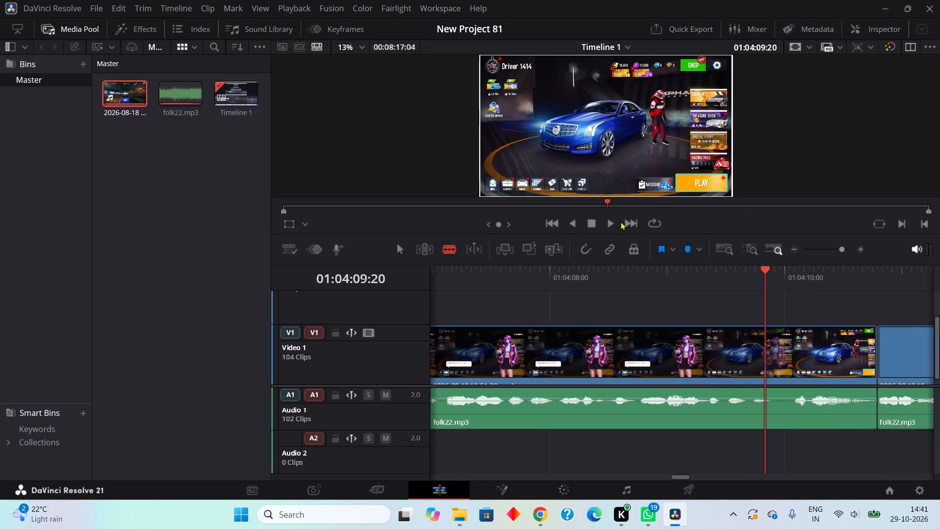
# Play on to 01:04:15:01, then ripple cut the quiet part of folk22.mp3 from about 01:04:14:00 to 01:04:14:08.
pyautogui.click(612, 221)
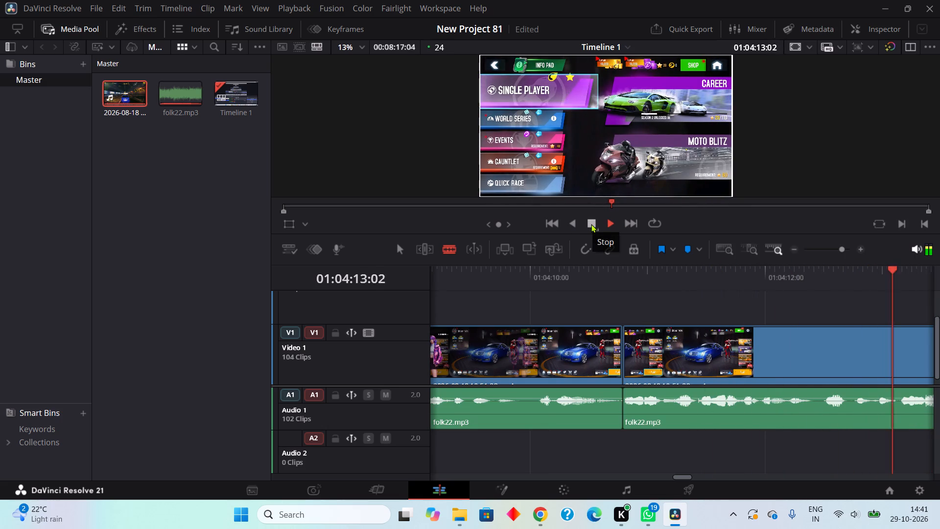
pyautogui.click(591, 224)
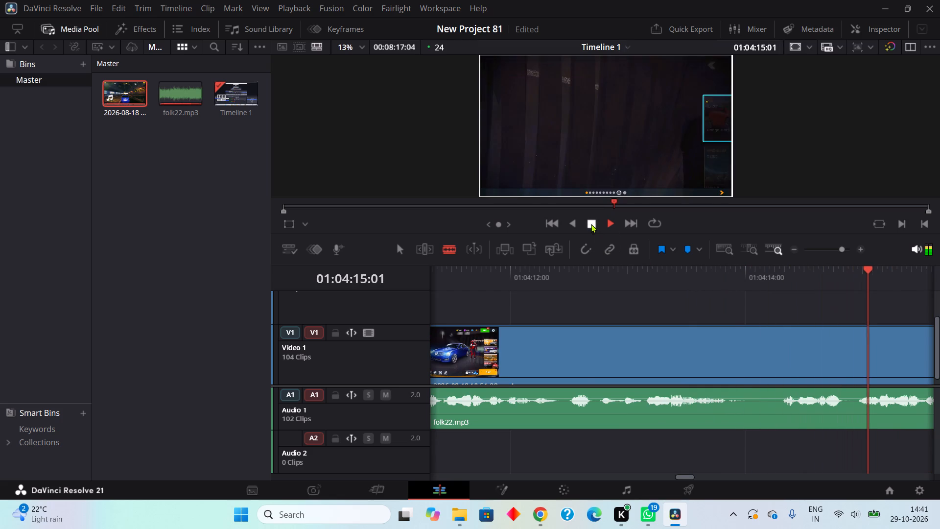
pyautogui.click(746, 411)
pyautogui.click(788, 423)
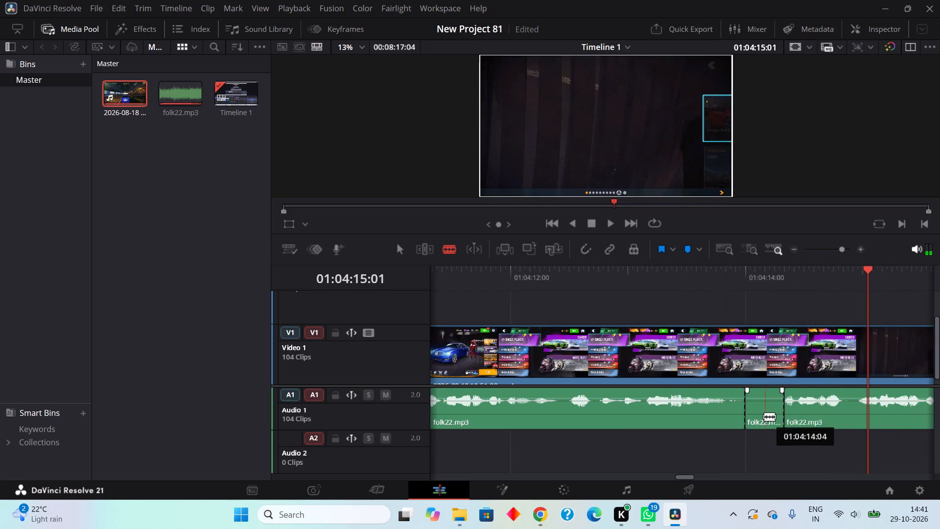
pyautogui.rightClick(764, 416)
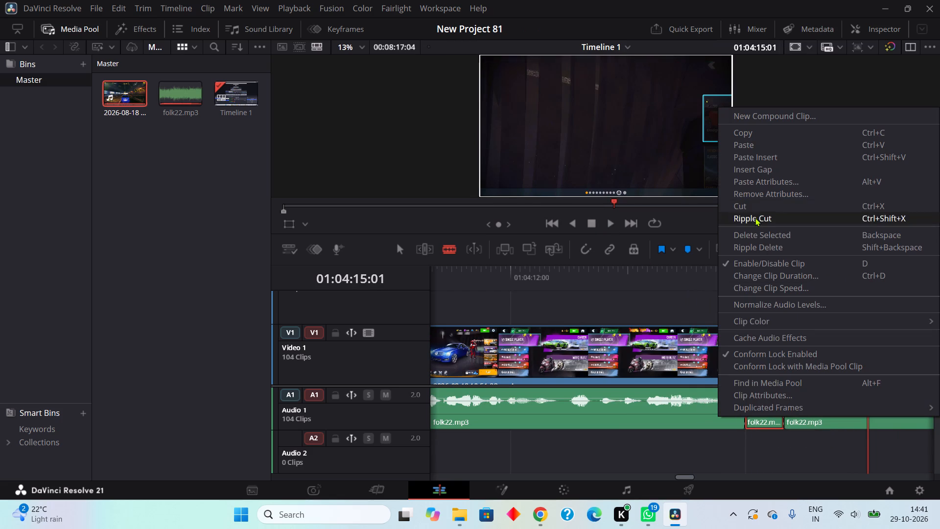
pyautogui.click(755, 217)
# Play on to 01:04:16:13, then ripple cut the quiet part of folk22.mp3 from about 01:04:15:18 to 01:04:16:00.
pyautogui.click(610, 225)
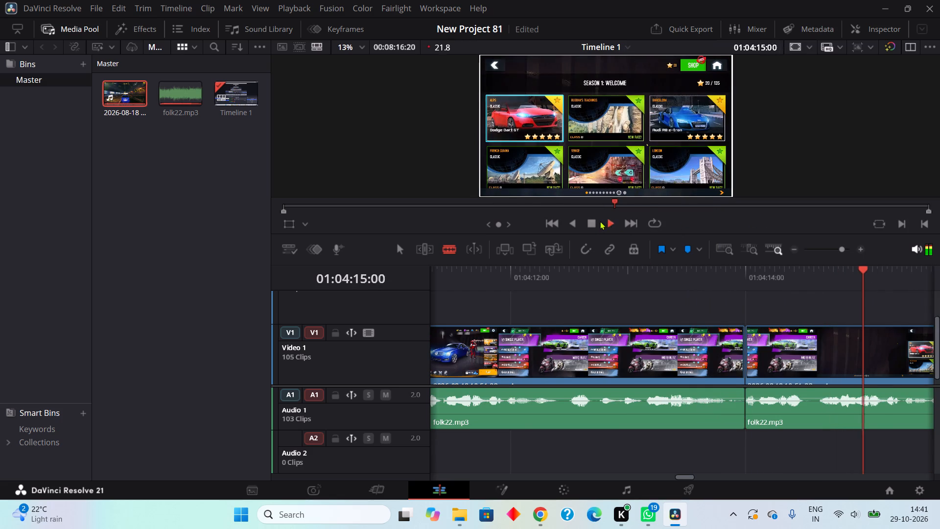
pyautogui.click(592, 223)
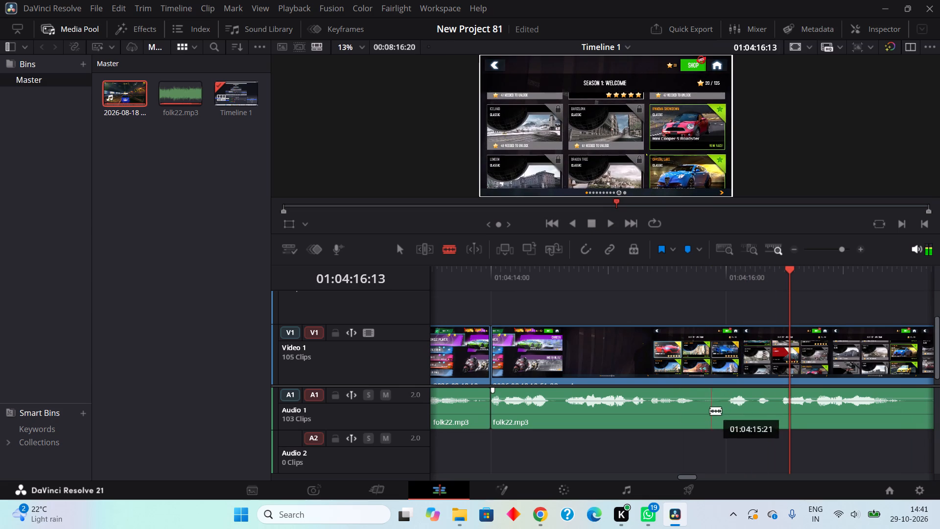
pyautogui.click(698, 418)
pyautogui.click(729, 418)
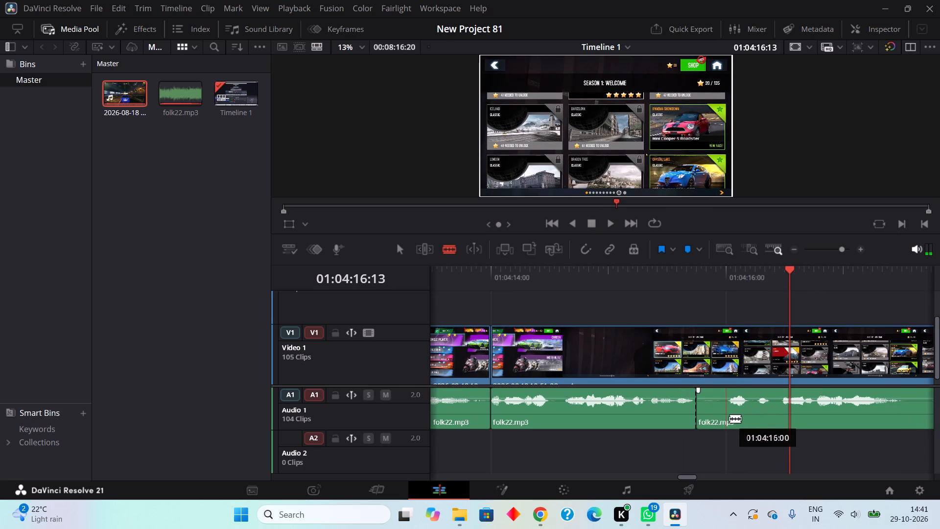
pyautogui.rightClick(719, 414)
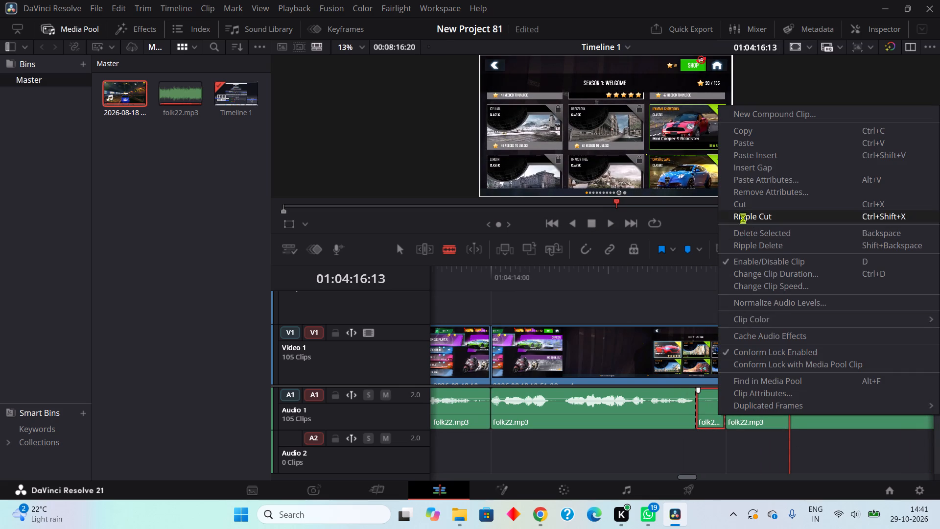
pyautogui.click(743, 218)
# Play on to 01:04:18:01, then ripple cut the quiet part of folk22.mp3 from about 01:04:17:05 to 01:04:17:12.
pyautogui.click(609, 220)
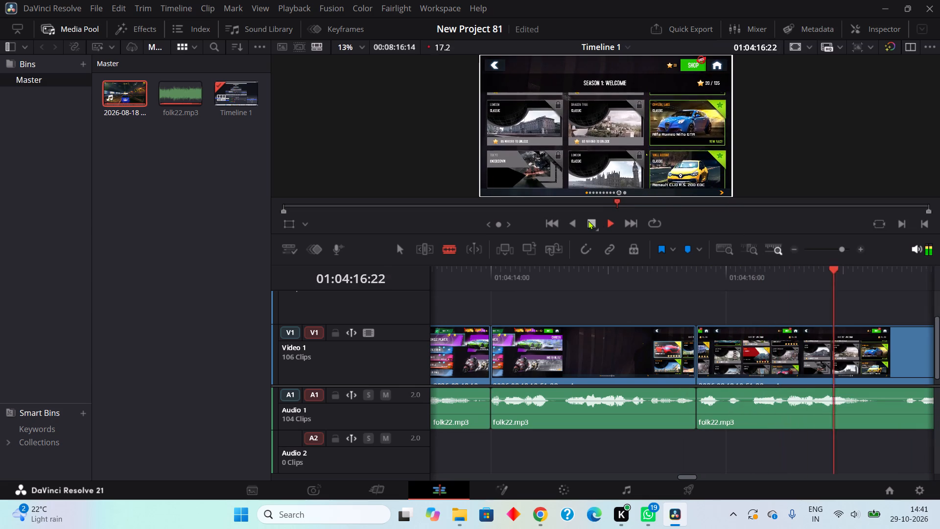
pyautogui.click(588, 221)
pyautogui.click(614, 413)
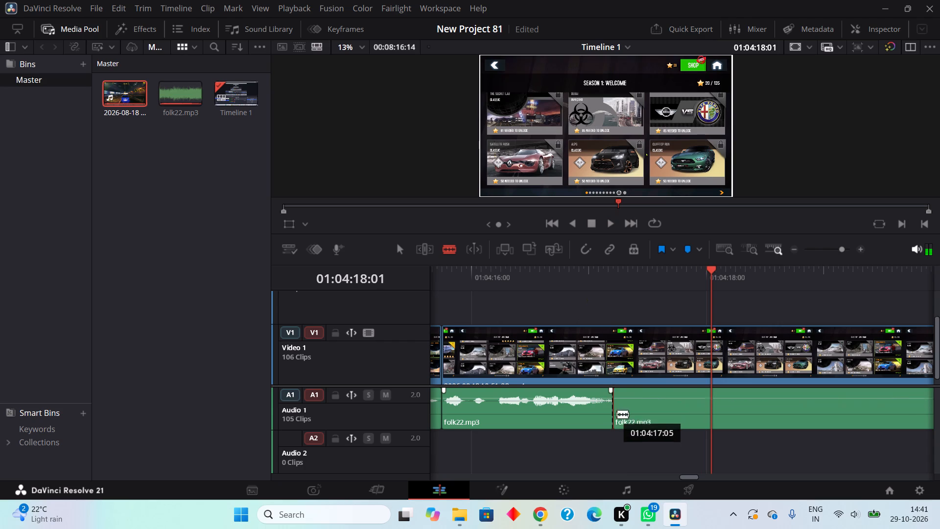
pyautogui.click(650, 424)
pyautogui.rightClick(629, 411)
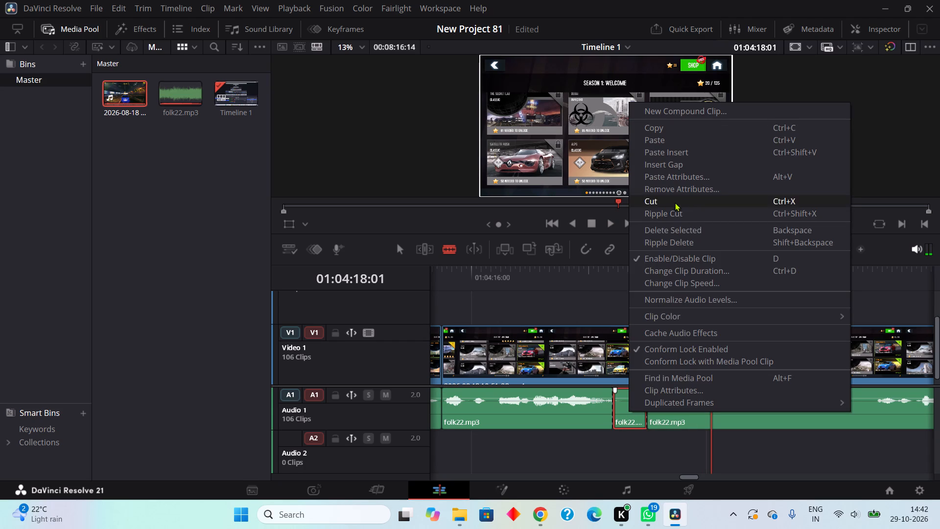
pyautogui.click(672, 214)
# Ripple cut the quiet part of folk22.mp3 from about 01:04:18:21 to 01:04:19:04.
pyautogui.click(810, 413)
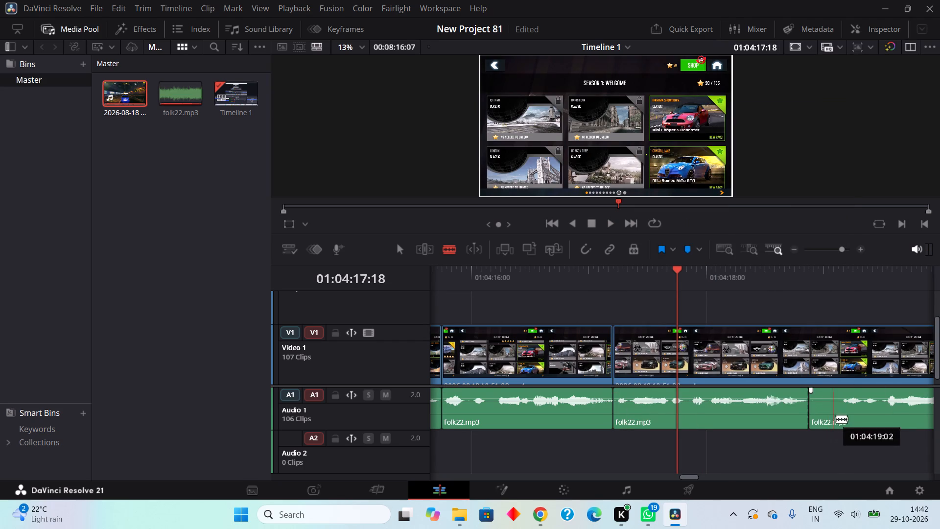
pyautogui.click(844, 418)
pyautogui.rightClick(833, 412)
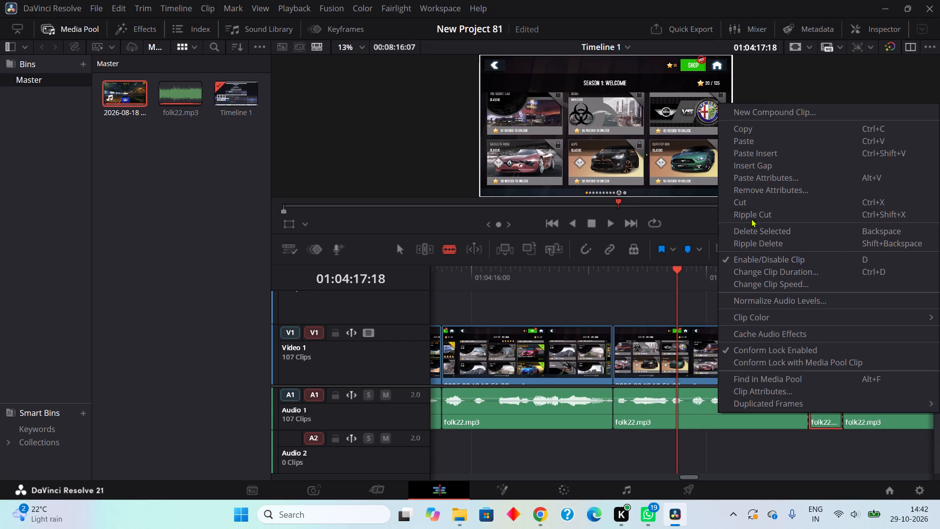
pyautogui.click(751, 216)
# Play on to 01:04:20:14, then ripple cut the quiet part of folk22.mp3 from about 01:04:19:18 to 01:04:20:04.
pyautogui.click(611, 221)
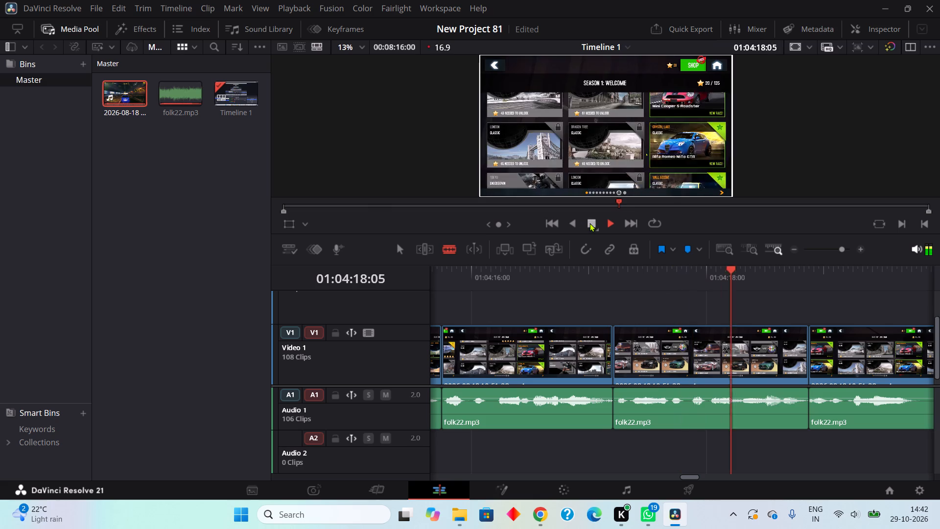
pyautogui.click(590, 223)
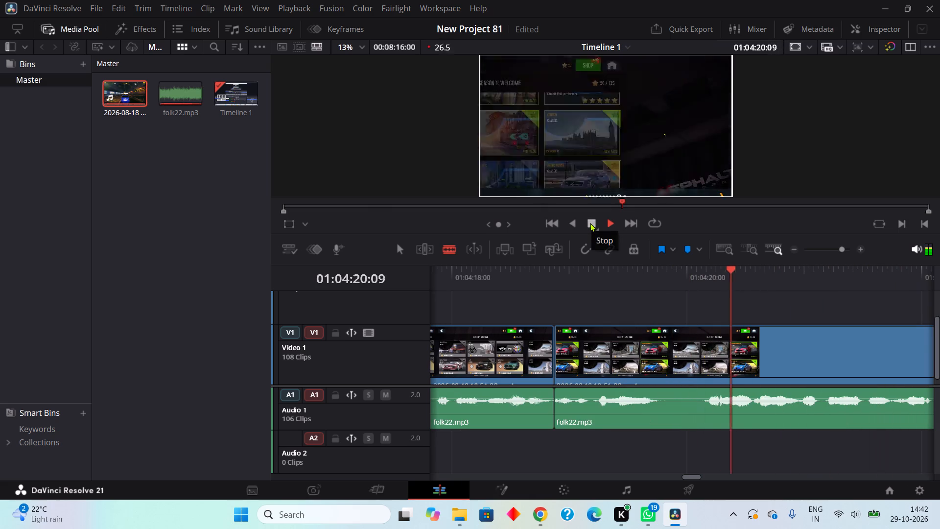
pyautogui.click(660, 420)
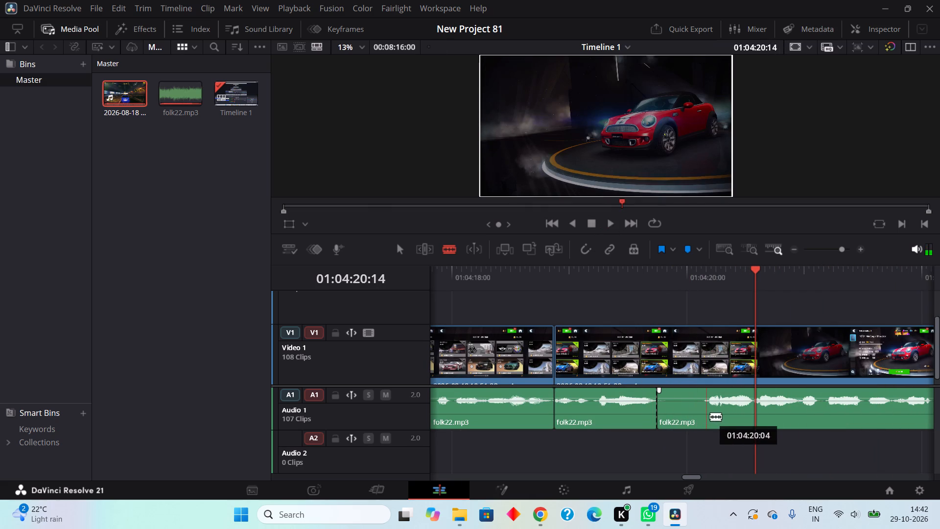
pyautogui.click(710, 416)
pyautogui.rightClick(695, 417)
pyautogui.click(743, 216)
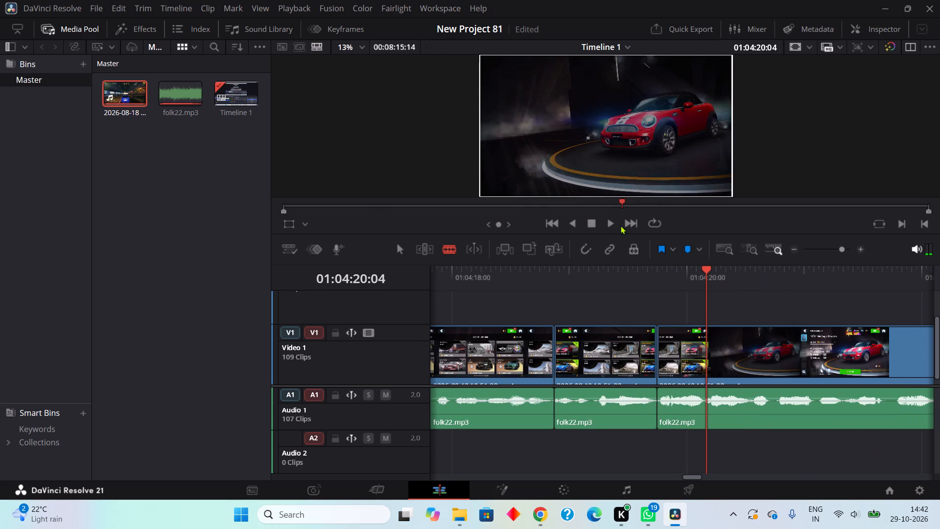
# Play on to 01:04:22:20, then ripple cut the quiet part of folk22.mp3 from about 01:04:22:15 to 01:04:22:23.
pyautogui.click(613, 221)
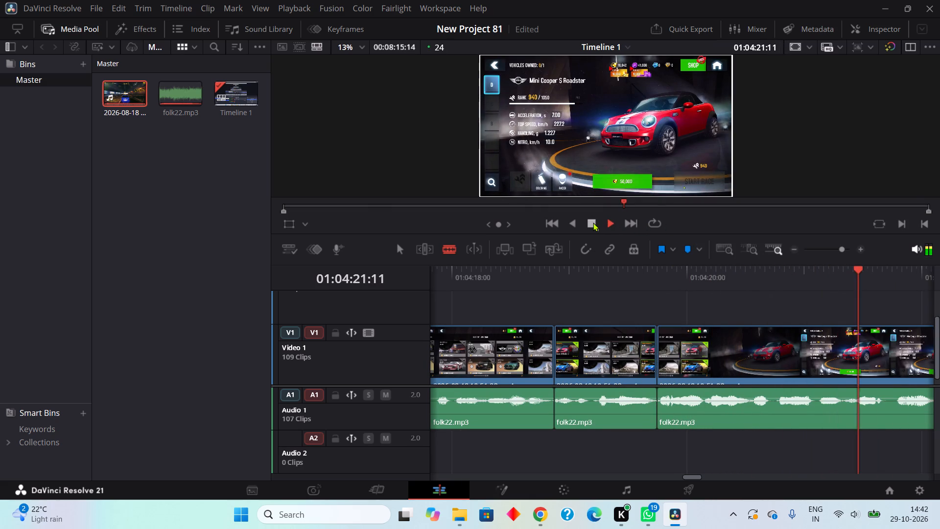
pyautogui.click(593, 222)
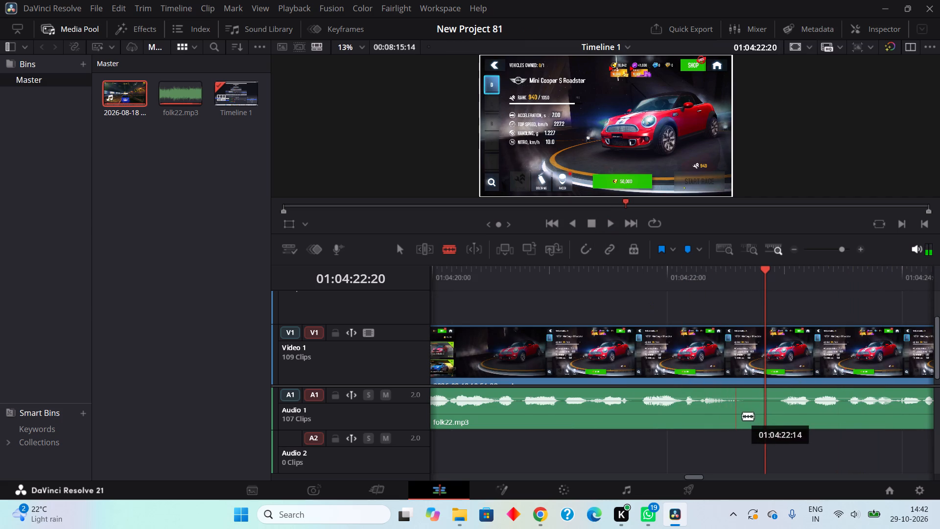
pyautogui.click(742, 416)
pyautogui.click(782, 416)
pyautogui.rightClick(752, 410)
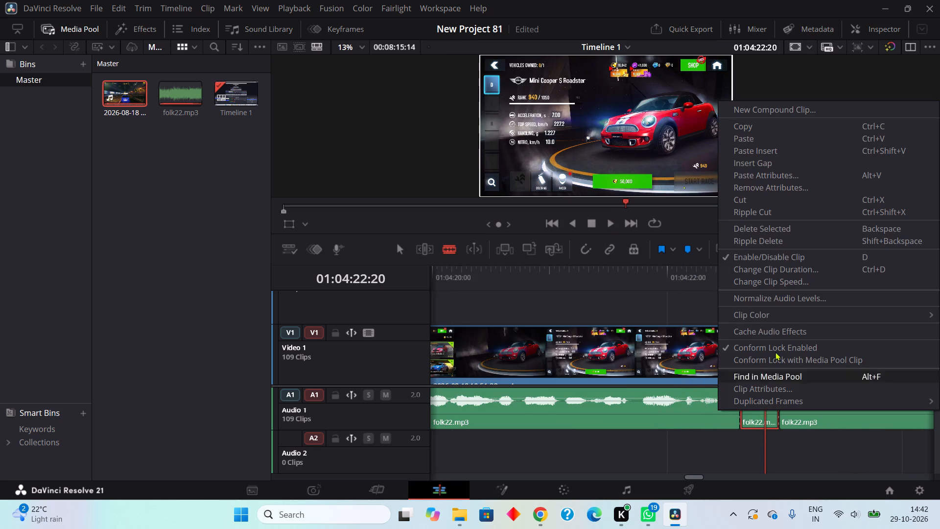
pyautogui.click(745, 213)
# Play on to 01:04:25:12, then ripple cut the quiet part of folk22.mp3 from about 01:04:24:13 to 01:04:24:20.
pyautogui.click(611, 223)
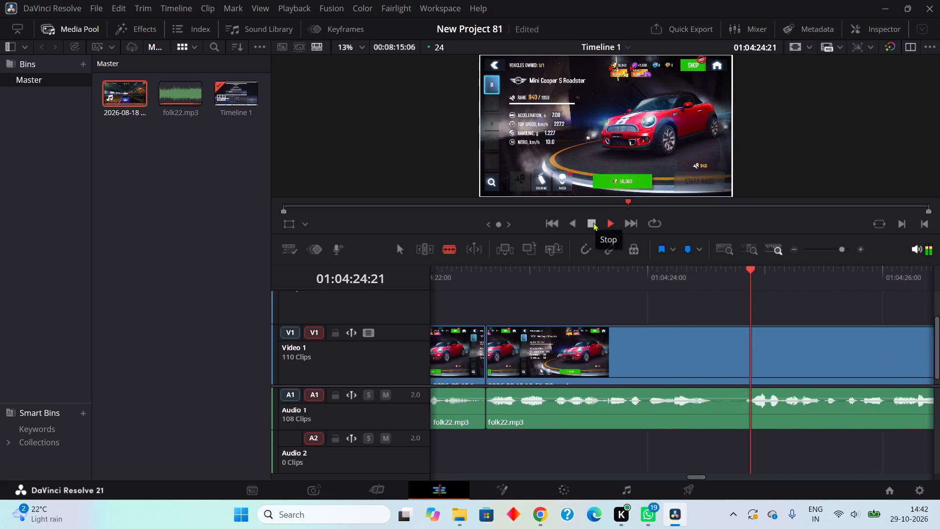
pyautogui.click(593, 222)
pyautogui.click(713, 408)
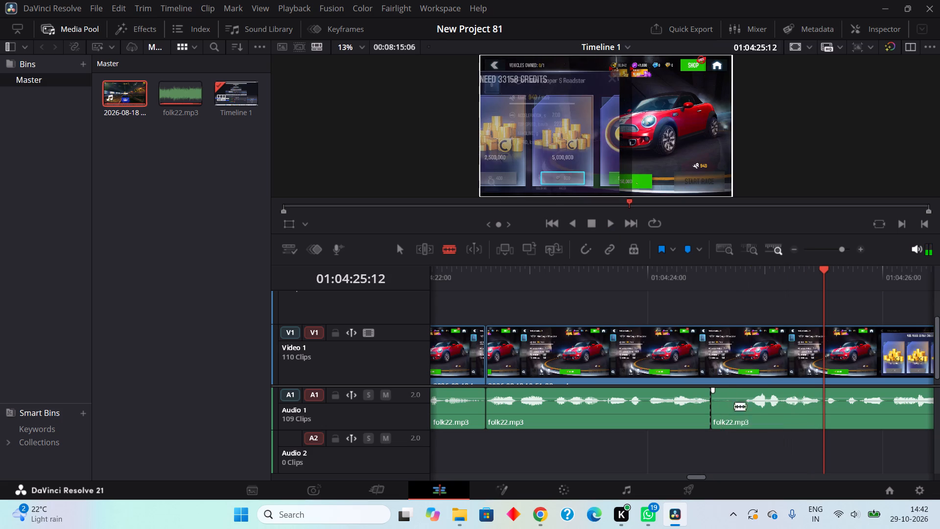
pyautogui.click(746, 415)
pyautogui.rightClick(740, 414)
pyautogui.rightClick(737, 409)
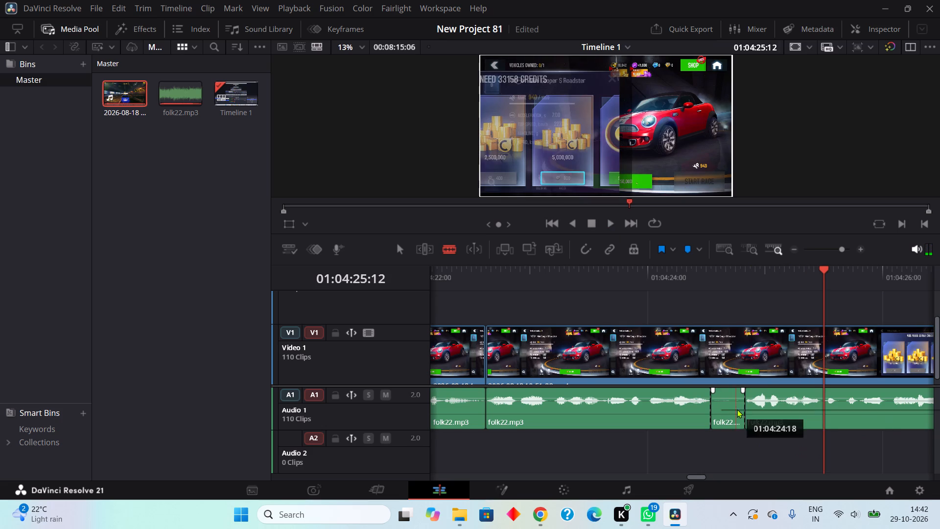
pyautogui.click(763, 209)
# Play on to 01:04:29:09, then ripple cut the quiet part of folk22.mp3 from about 01:04:28:04 to 01:04:28:14.
pyautogui.doubleClick(608, 222)
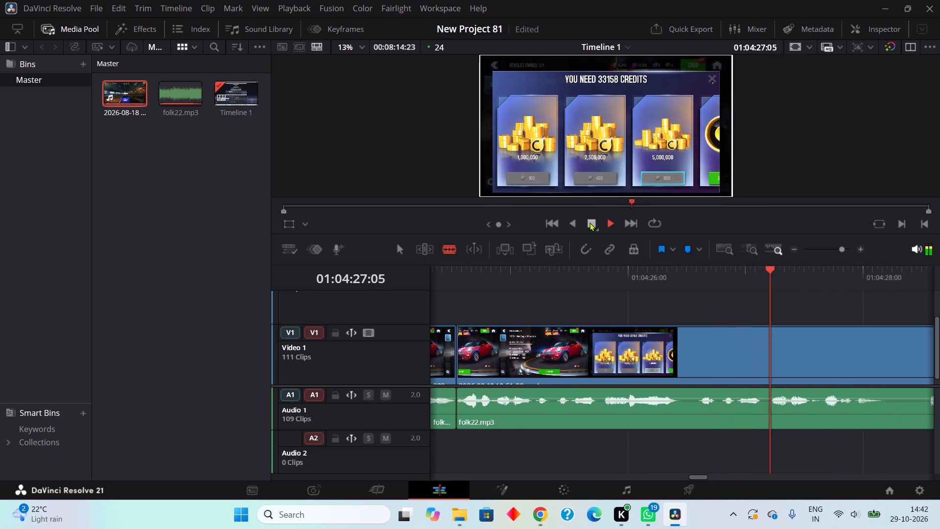
pyautogui.click(590, 222)
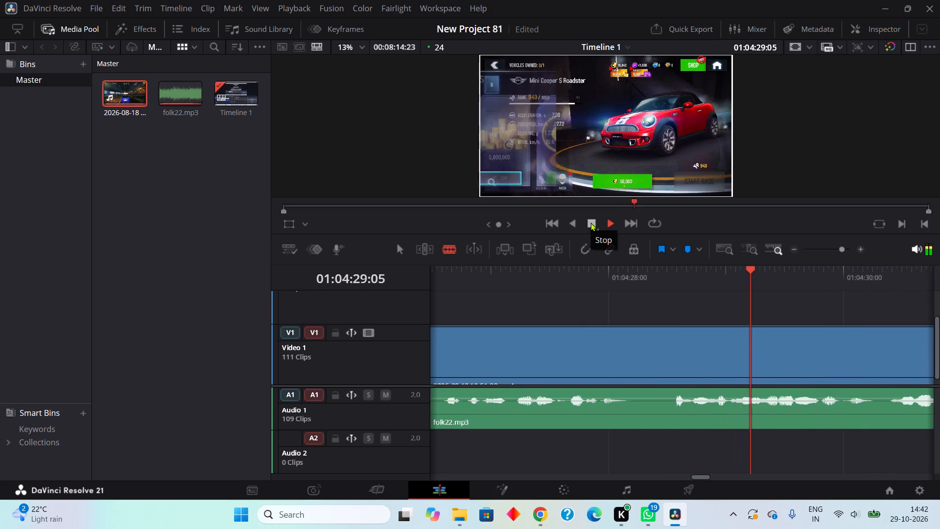
pyautogui.click(629, 412)
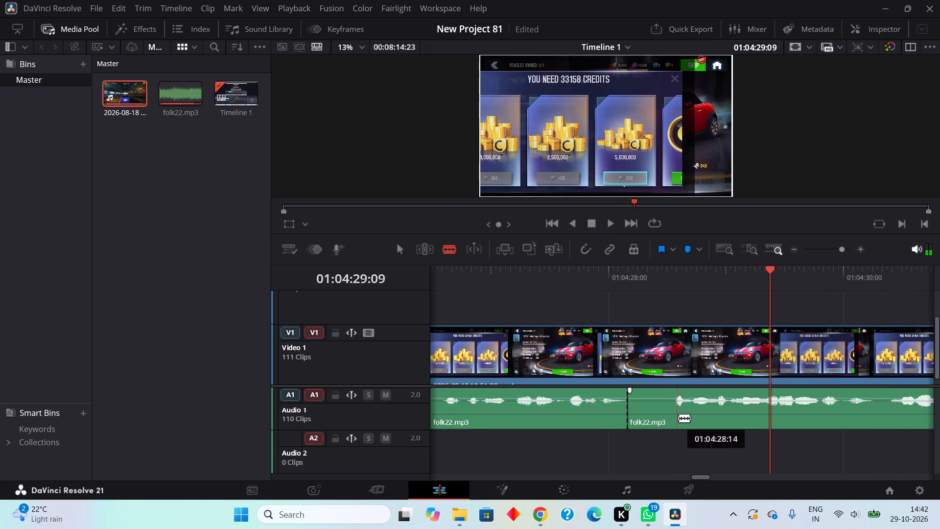
pyautogui.click(679, 418)
pyautogui.rightClick(656, 417)
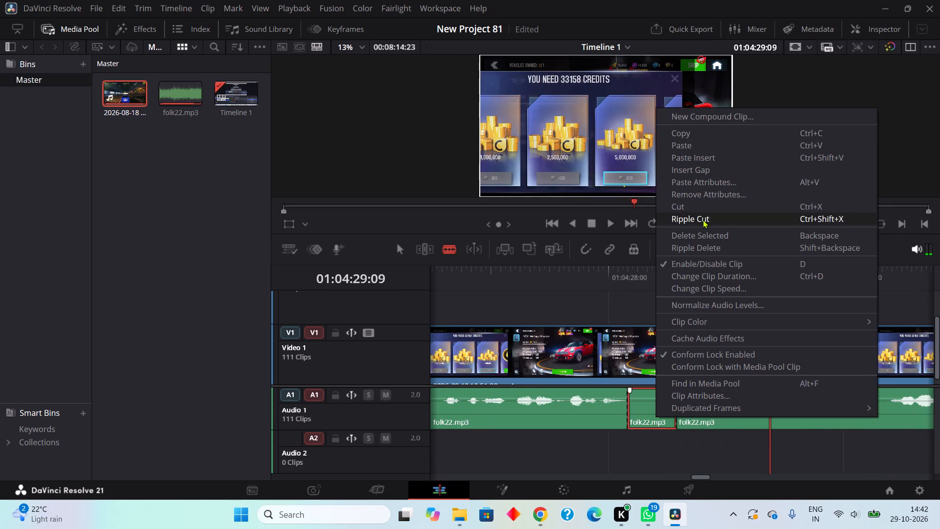
pyautogui.click(703, 219)
# Play on to 01:04:33:16, then ripple cut the quiet part of folk22.mp3 from about 01:04:33:01 to 01:04:33:10.
pyautogui.click(610, 220)
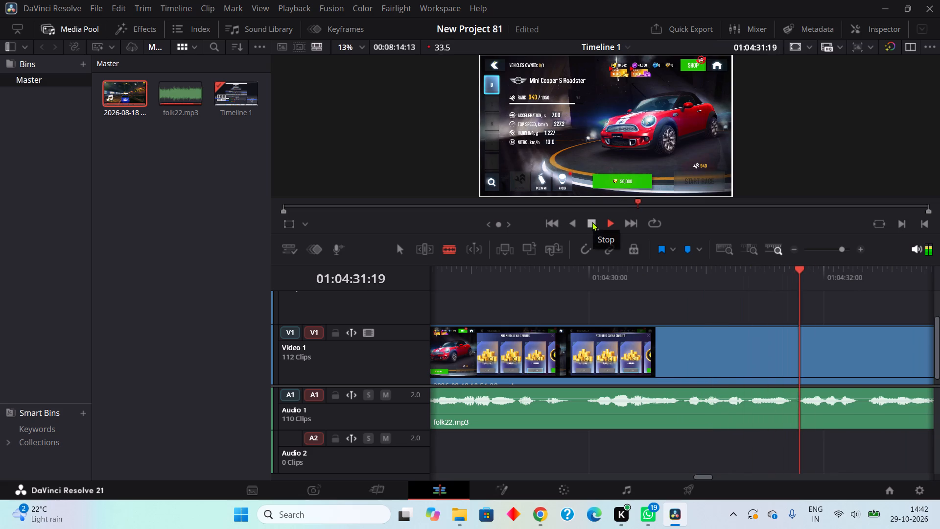
pyautogui.doubleClick(592, 222)
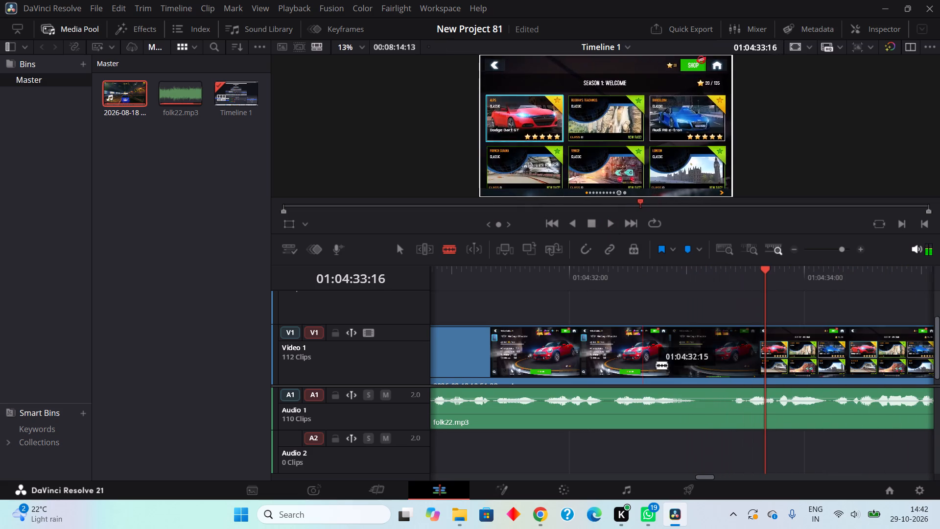
pyautogui.click(696, 411)
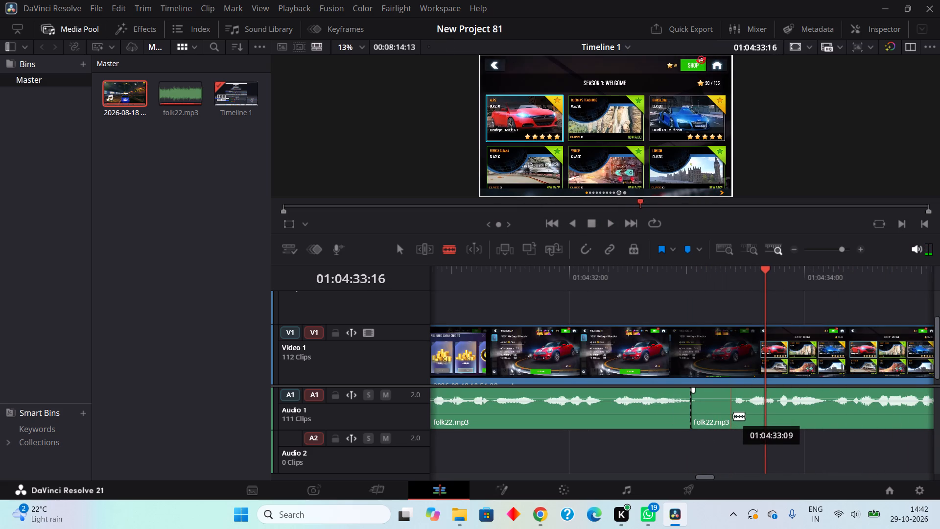
pyautogui.click(736, 416)
pyautogui.rightClick(724, 418)
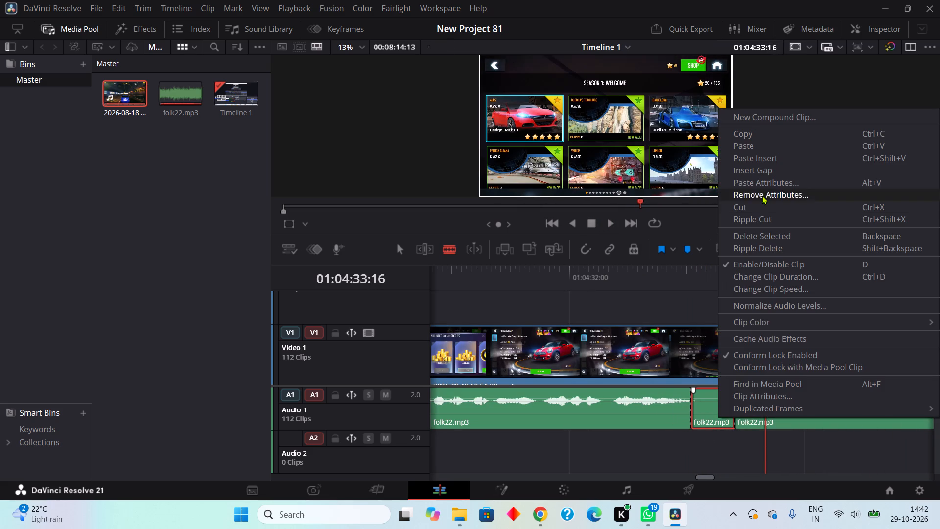
pyautogui.click(763, 220)
# Play on to 01:04:36:07, then ripple cut the quiet part of folk22.mp3 from about 01:04:35:02 to 01:04:35:10.
pyautogui.click(608, 218)
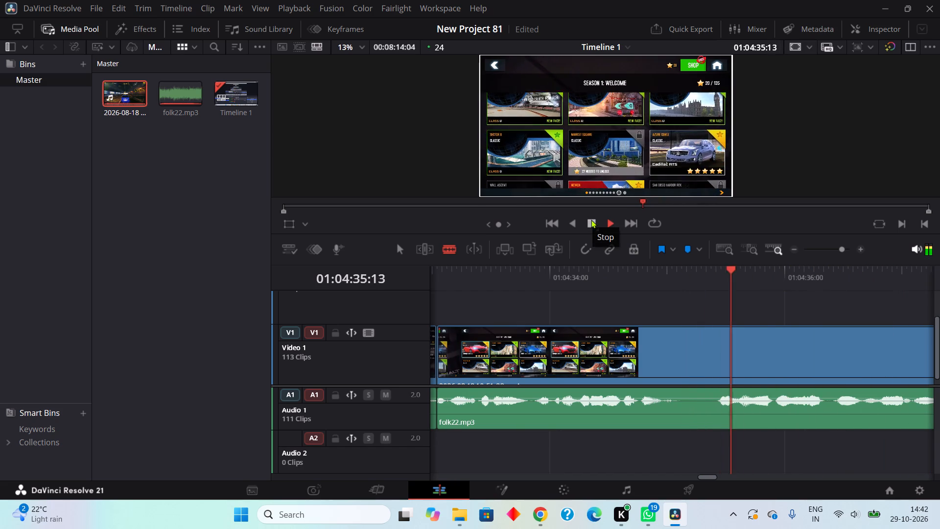
pyautogui.click(591, 219)
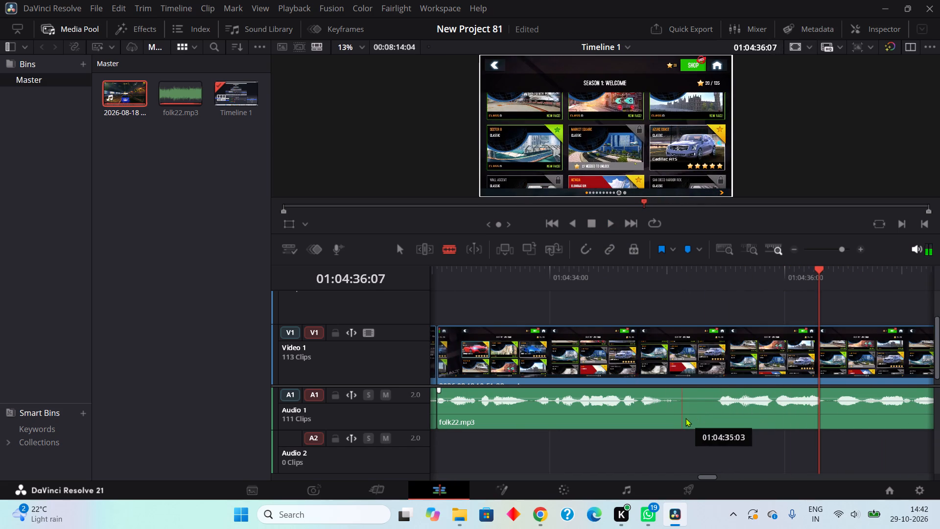
pyautogui.click(680, 419)
pyautogui.click(720, 420)
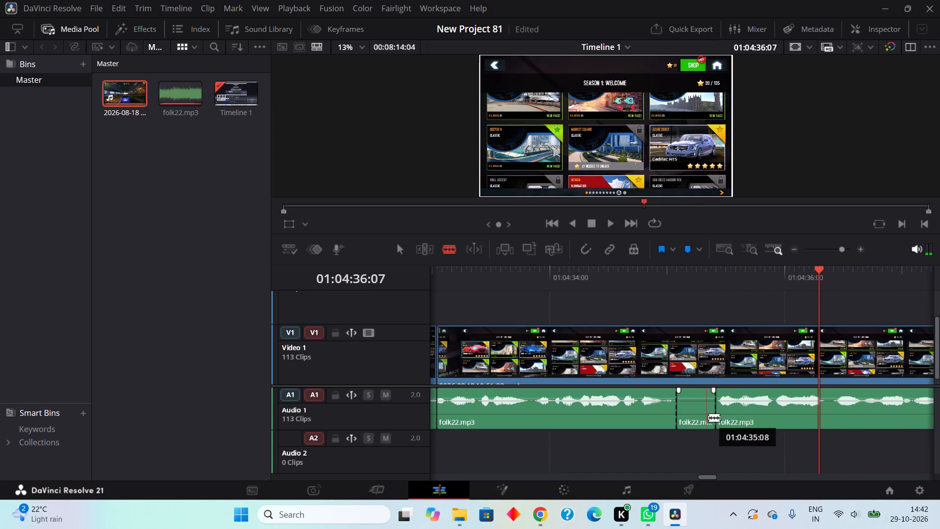
pyautogui.rightClick(708, 417)
pyautogui.rightClick(706, 415)
pyautogui.click(740, 214)
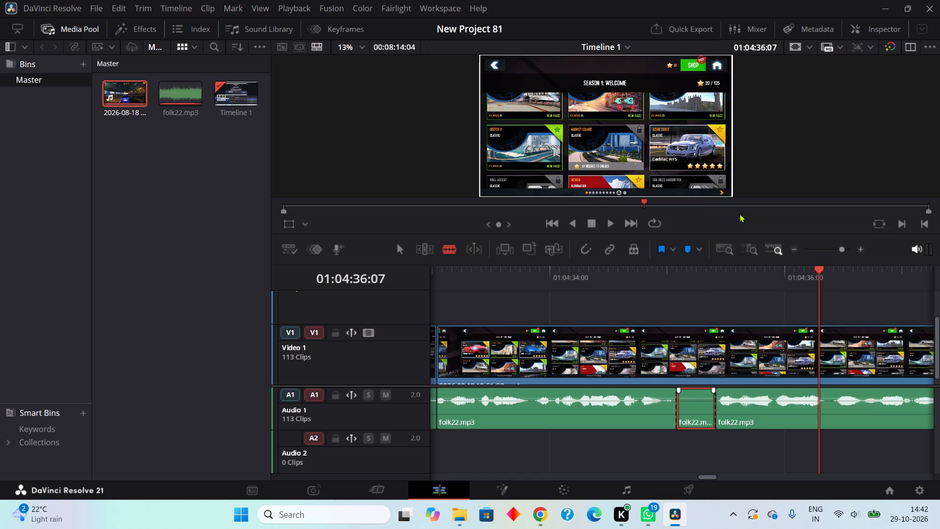
# Play on to 01:04:38:05, then ripple cut the quiet part of folk22.mp3 from about 01:04:38:10 to 01:04:38:16.
pyautogui.click(606, 223)
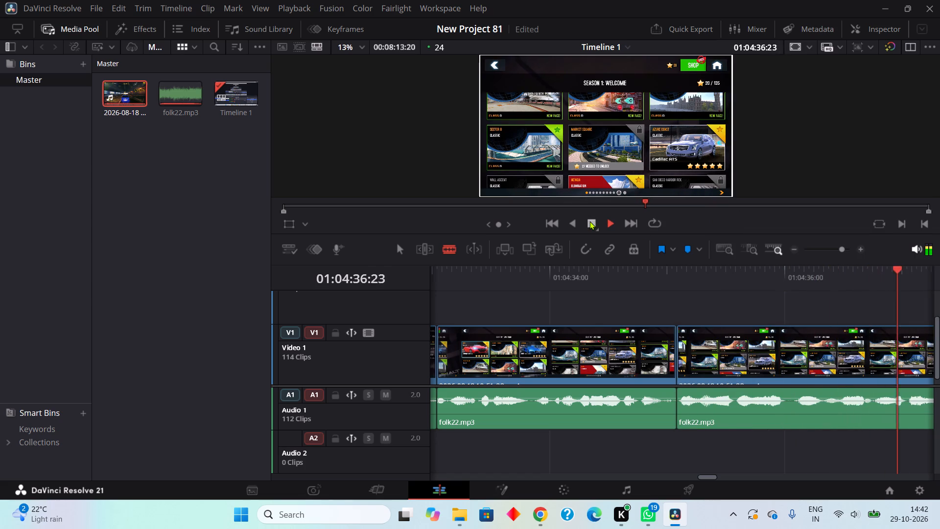
pyautogui.click(591, 220)
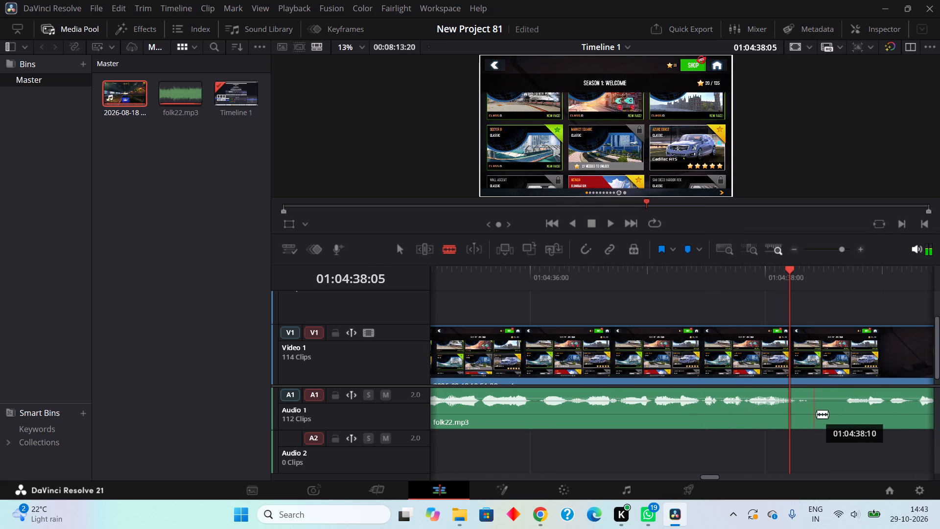
pyautogui.click(817, 414)
pyautogui.click(846, 417)
pyautogui.rightClick(833, 416)
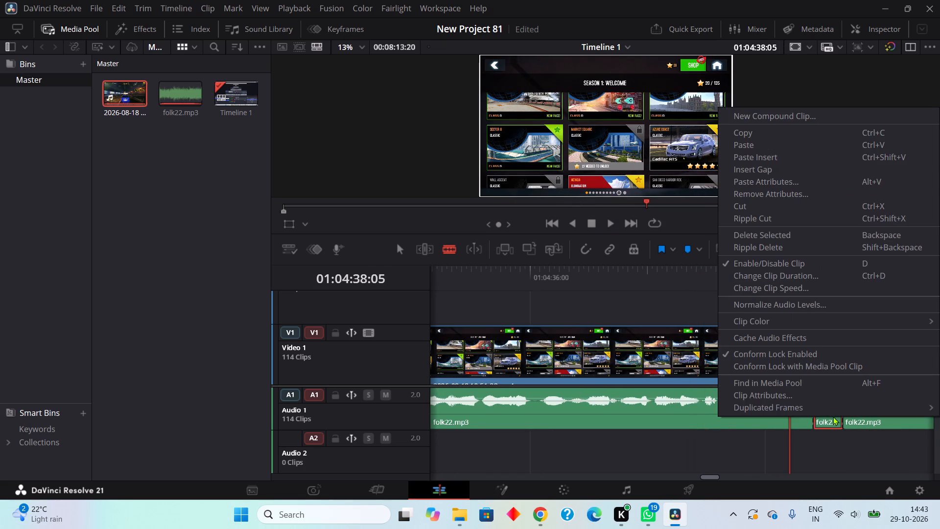
pyautogui.click(758, 217)
# Play on to 01:04:39:17, then ripple cut the quiet part of folk22.mp3 from about 01:04:39:22 to 01:04:40:07.
pyautogui.click(607, 224)
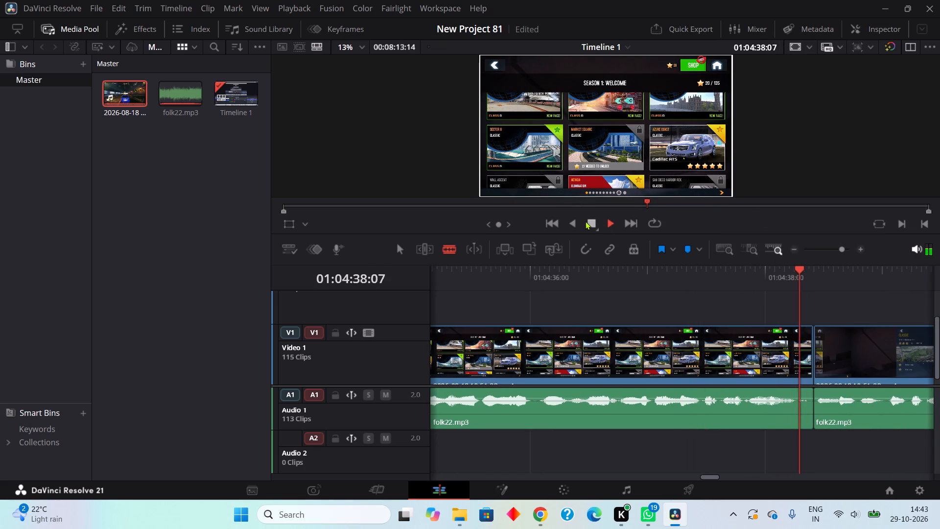
pyautogui.doubleClick(593, 223)
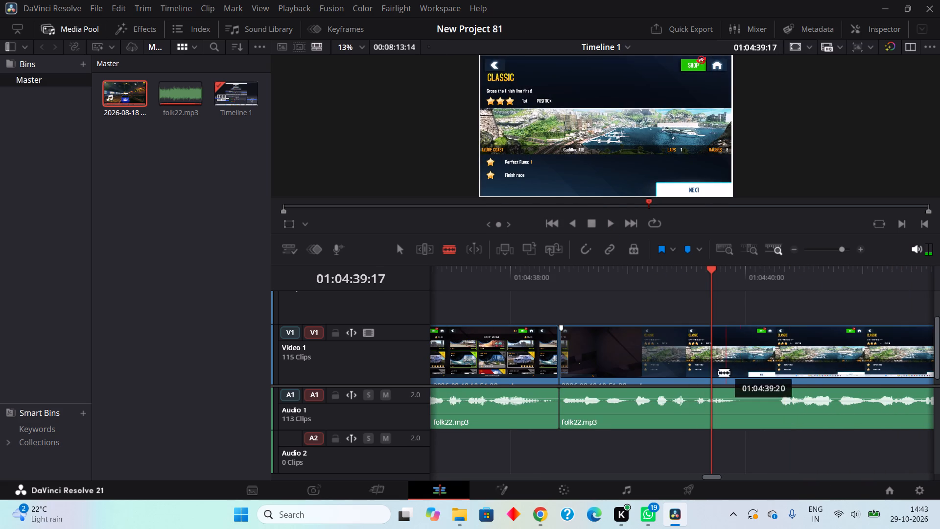
pyautogui.click(736, 410)
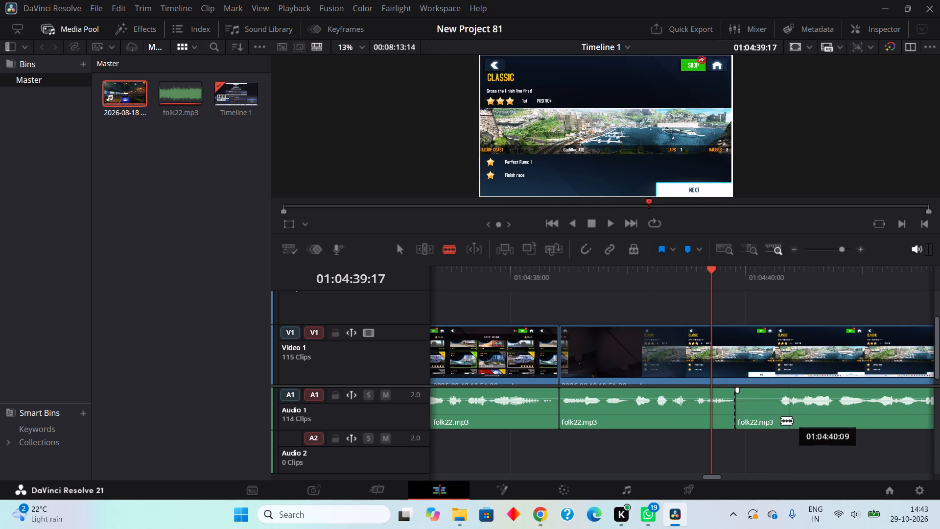
pyautogui.click(782, 416)
pyautogui.rightClick(767, 413)
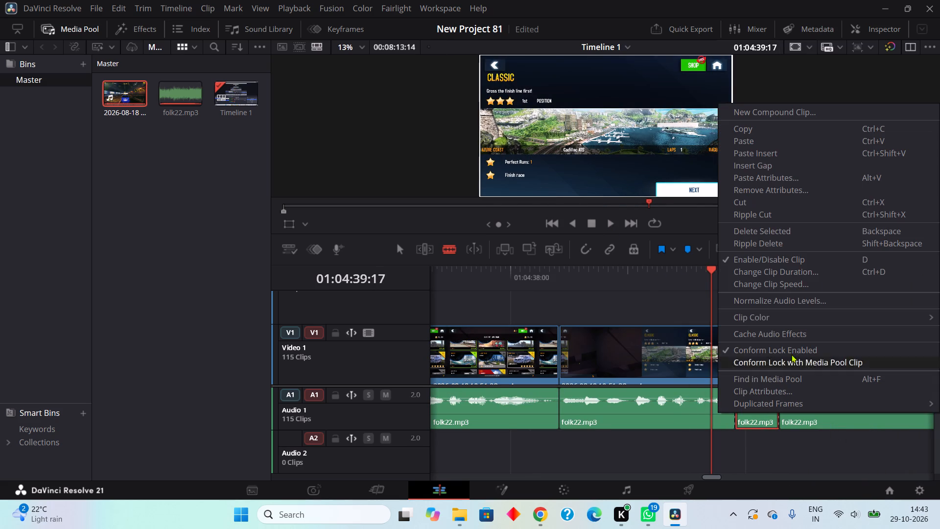
pyautogui.click(753, 210)
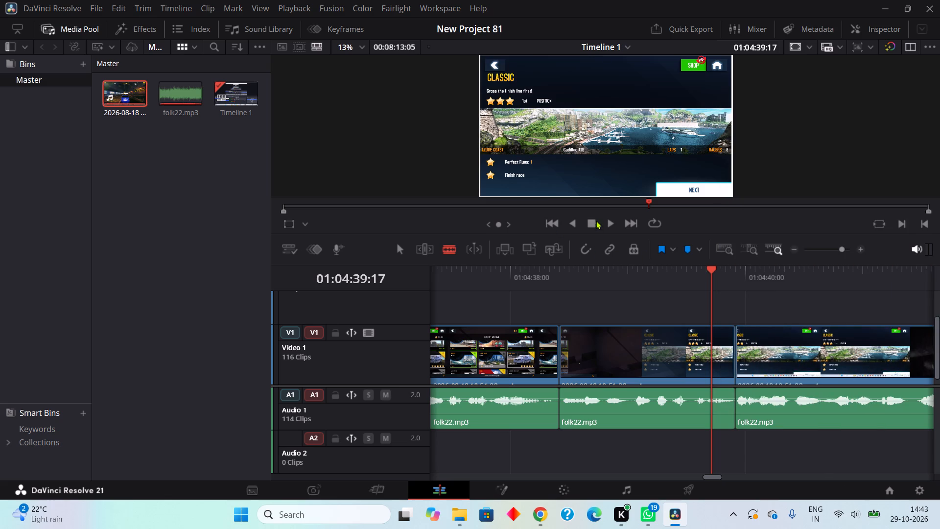
# Play on to 01:04:42:03, then ripple cut the quiet part of folk22.mp3 from about 01:04:42:12 to 01:04:43:00.
pyautogui.click(608, 222)
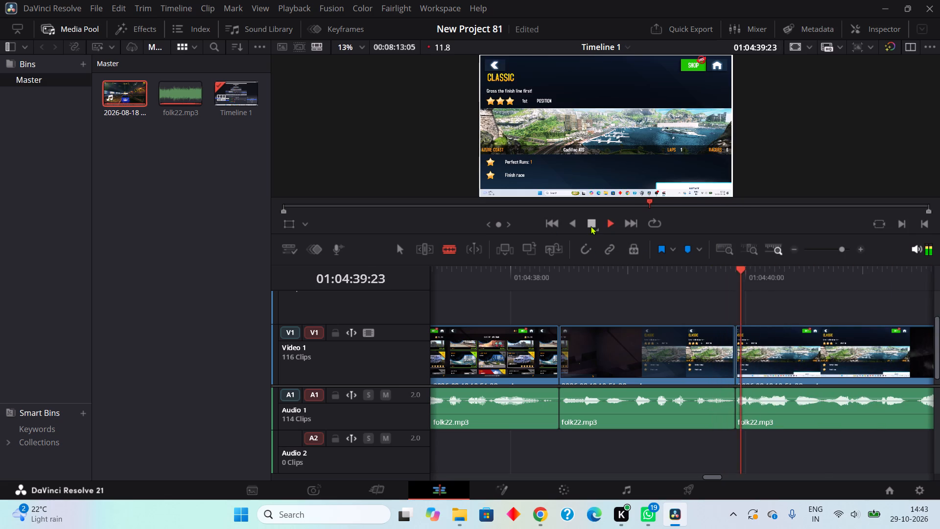
pyautogui.doubleClick(589, 223)
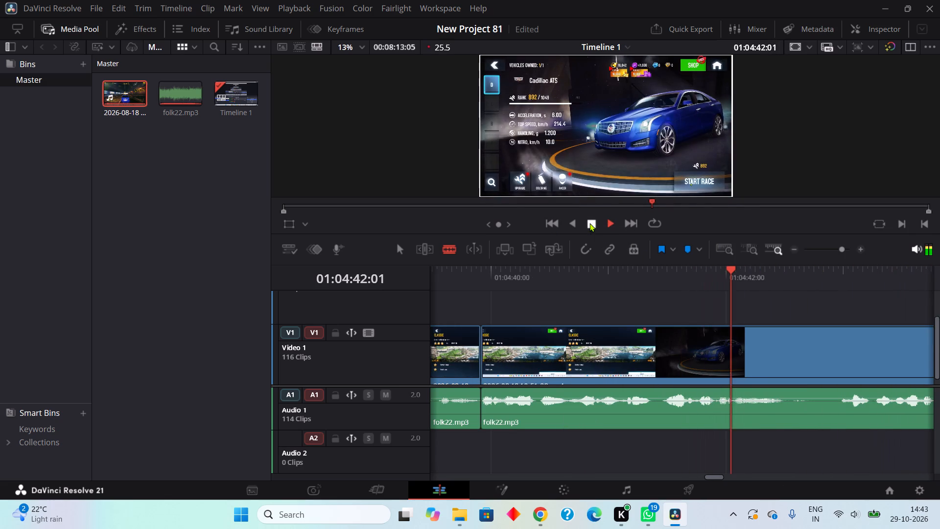
pyautogui.click(789, 417)
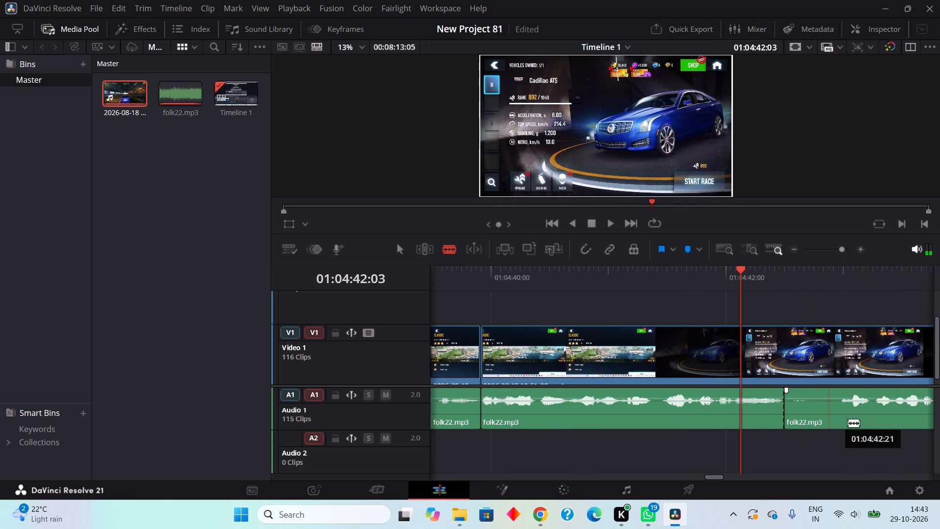
pyautogui.click(844, 423)
pyautogui.rightClick(826, 414)
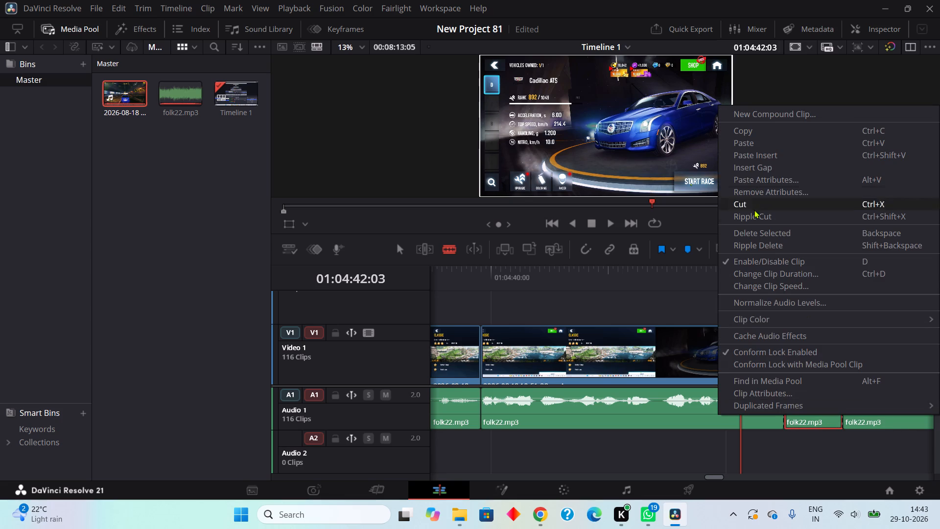
pyautogui.doubleClick(754, 215)
# Stop playback and bring the playhead back to 01:04:42:19, just after the last cut.
pyautogui.doubleClick(609, 223)
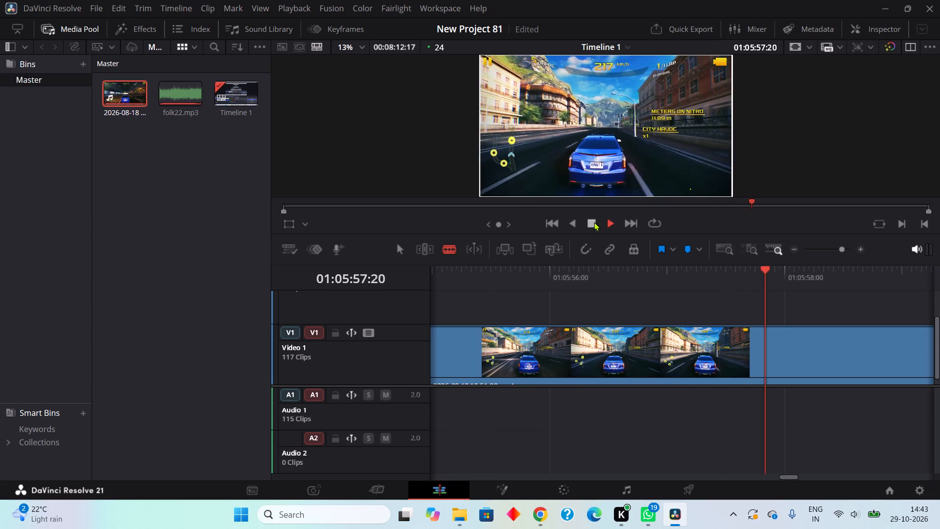
pyautogui.click(593, 222)
pyautogui.click(693, 193)
pyautogui.click(656, 204)
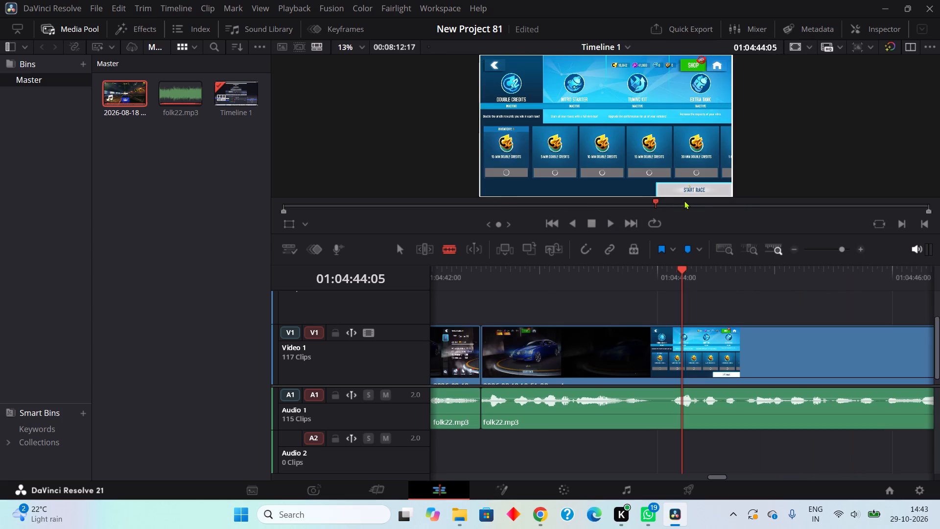
pyautogui.doubleClick(685, 200)
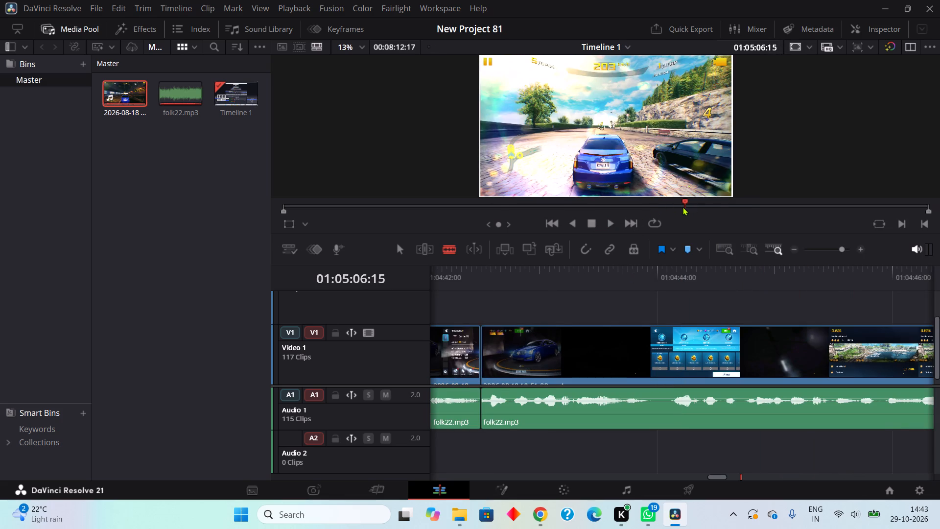
pyautogui.click(613, 218)
pyautogui.doubleClick(593, 221)
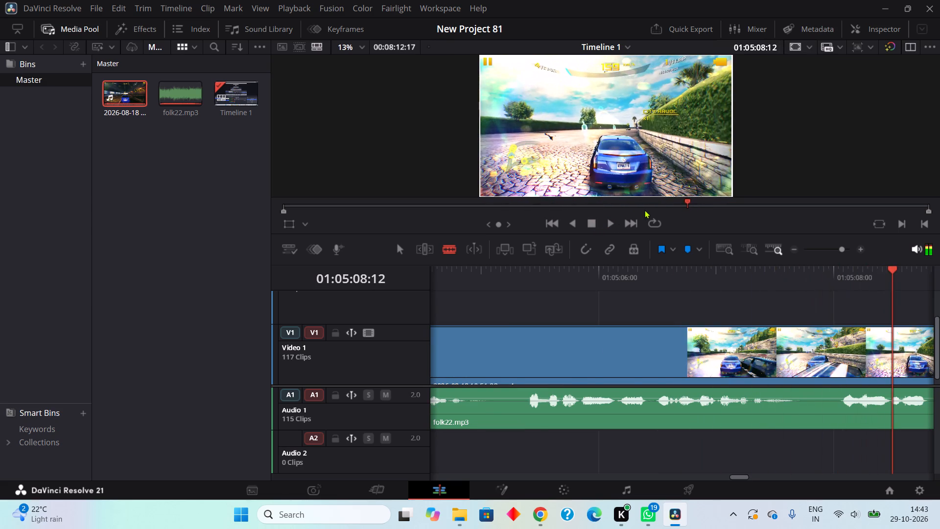
pyautogui.click(669, 203)
pyautogui.doubleClick(654, 203)
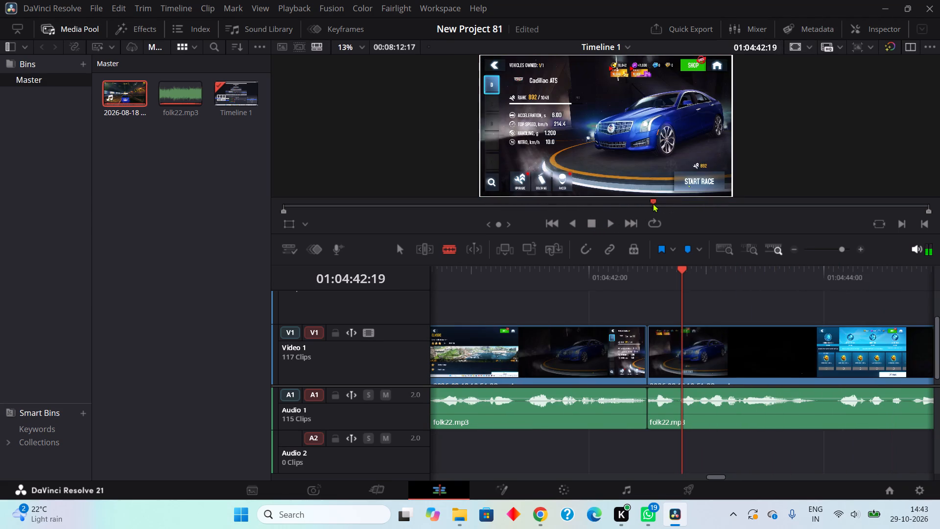
# Play on to 01:04:45:17, then ripple cut the quiet part of folk22.mp3 from about 01:04:43:23 to 01:04:44:03.
pyautogui.click(611, 224)
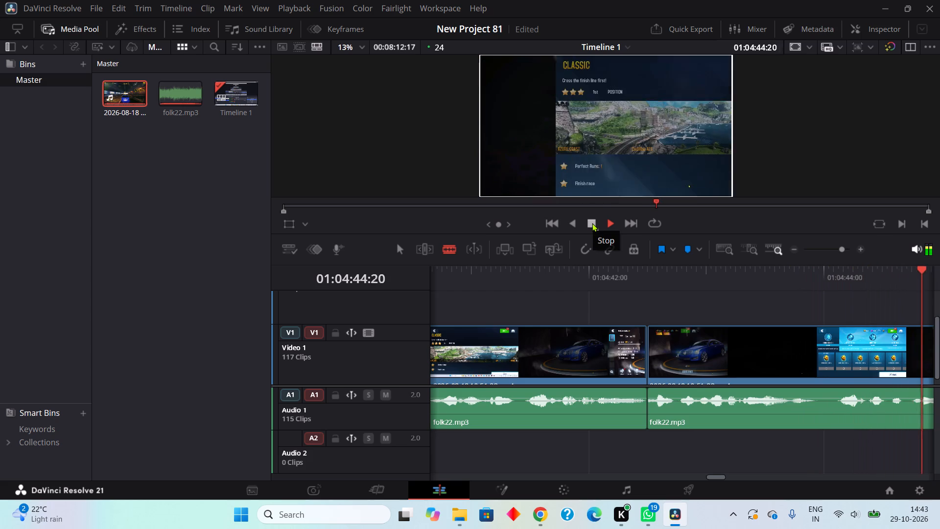
pyautogui.click(592, 223)
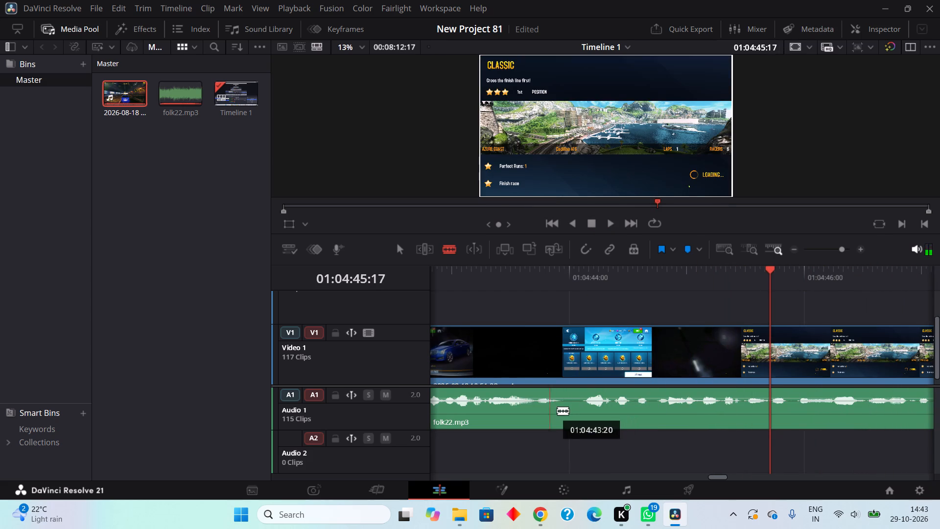
pyautogui.click(564, 410)
pyautogui.click(587, 409)
pyautogui.rightClick(578, 411)
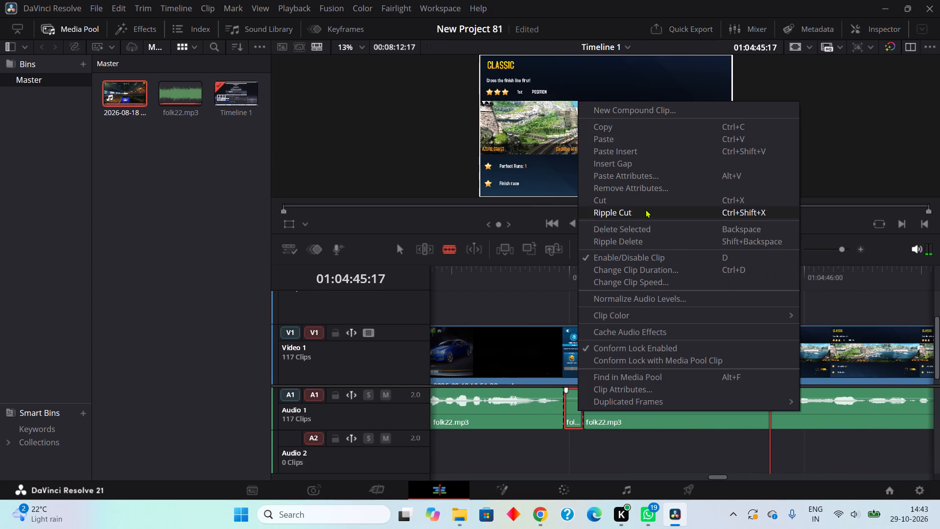
pyautogui.click(645, 209)
# Play on to 01:04:48:07, then ripple cut the quiet part of folk22.mp3 from about 01:04:47:16 to 01:04:48:01.
pyautogui.click(611, 221)
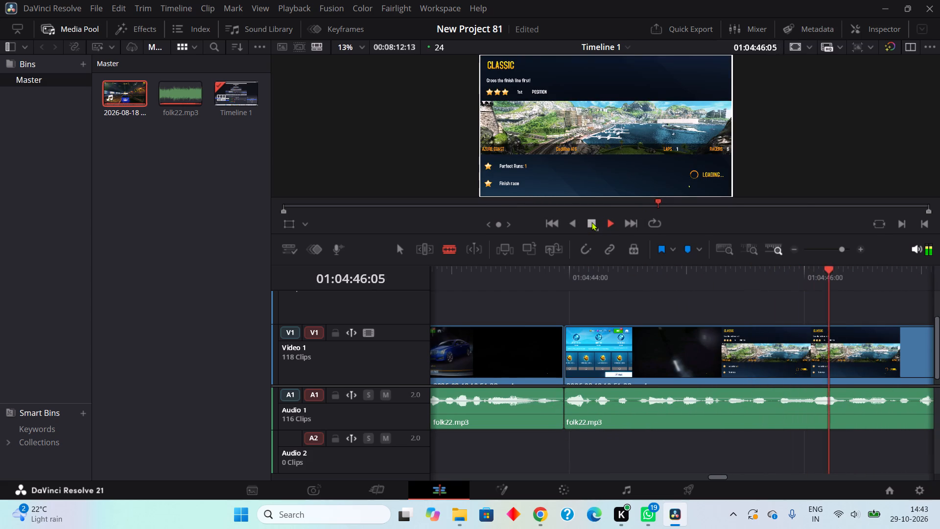
pyautogui.click(591, 222)
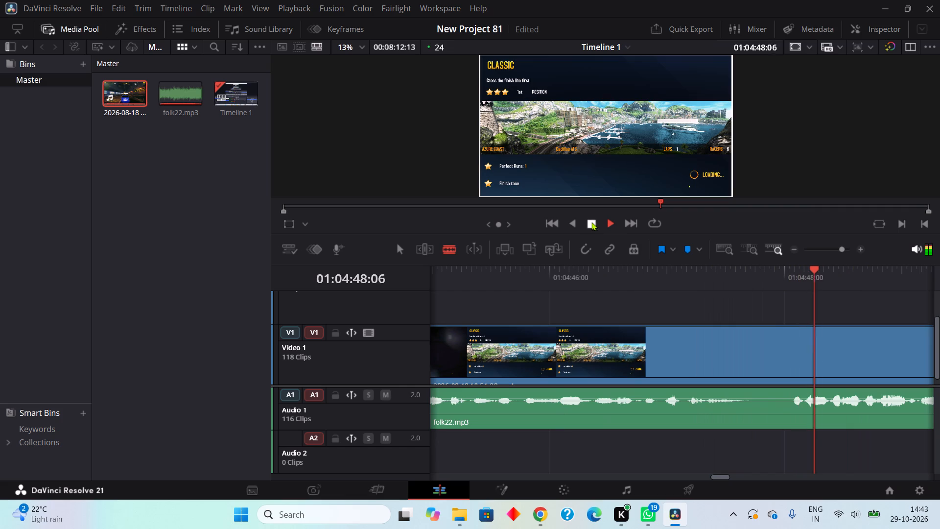
pyautogui.click(748, 421)
pyautogui.click(794, 416)
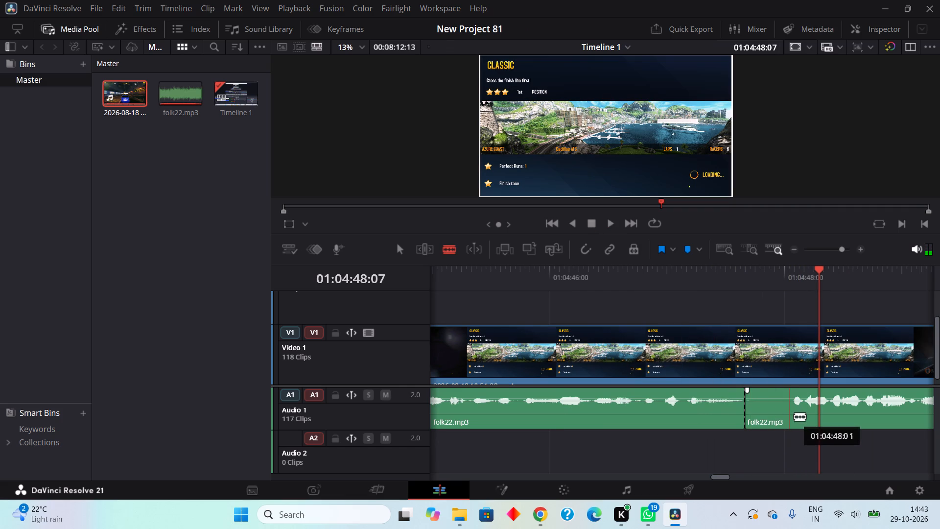
pyautogui.rightClick(779, 419)
pyautogui.click(759, 215)
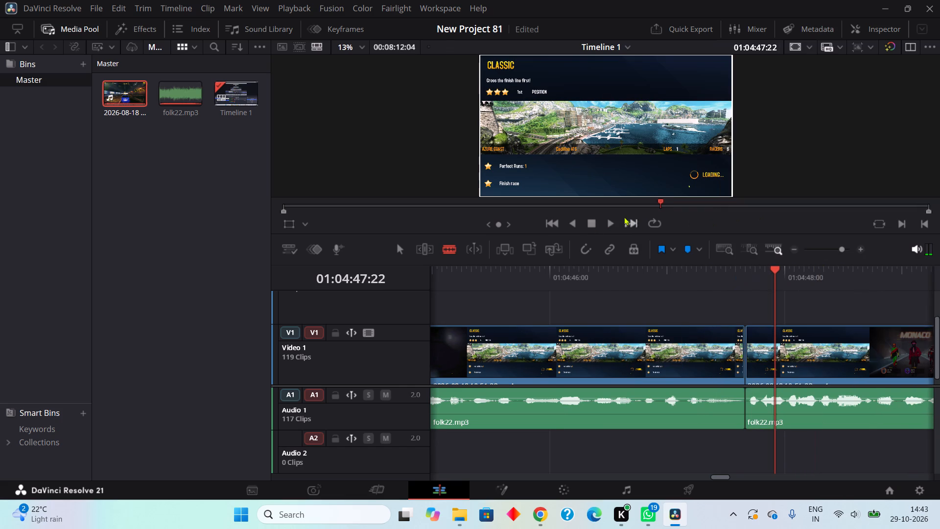
# Play on to 01:04:50:18, then ripple cut the quiet part of folk22.mp3 from about 01:04:50:19 to 01:04:51:05.
pyautogui.click(612, 220)
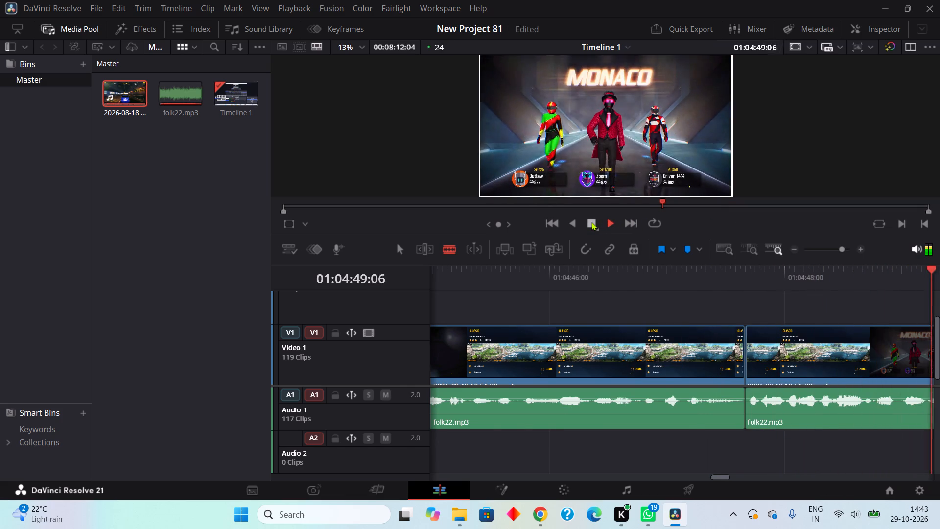
pyautogui.click(591, 222)
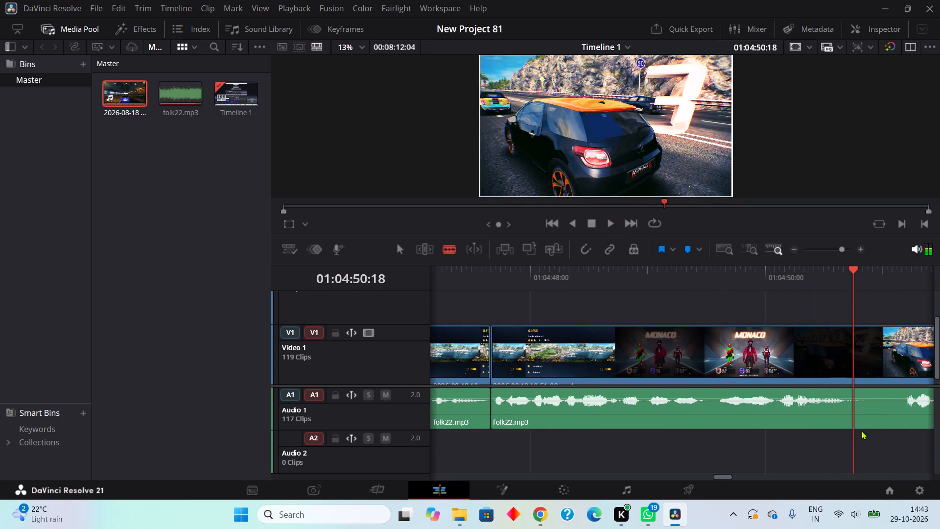
pyautogui.doubleClick(860, 416)
pyautogui.click(907, 414)
pyautogui.rightClick(888, 417)
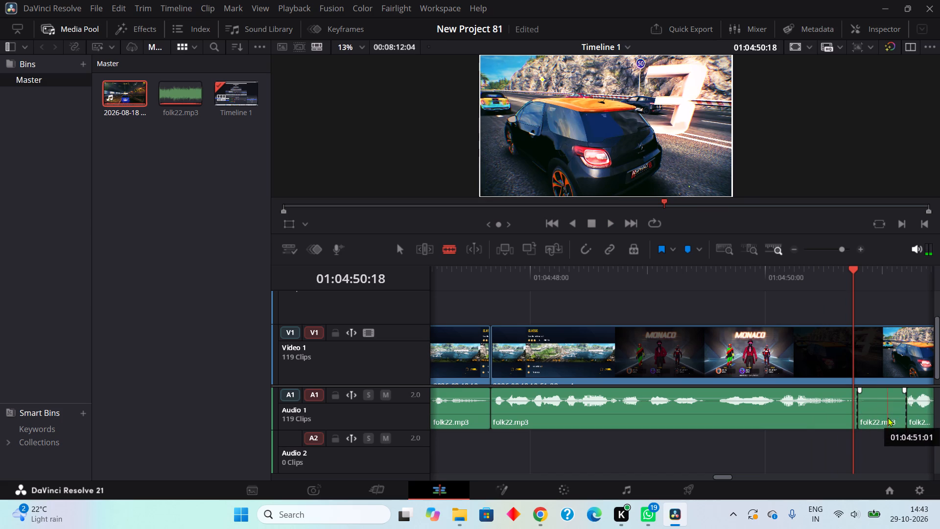
pyautogui.click(765, 221)
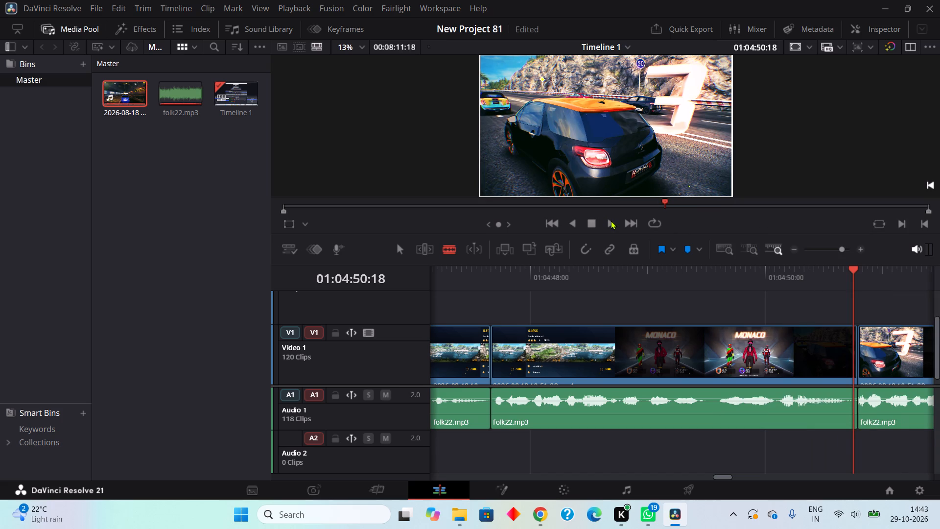
# Play on to 01:04:54:10, then ripple cut the quiet part of folk22.mp3 from about 01:04:54:12 to 01:04:54:18.
pyautogui.click(611, 220)
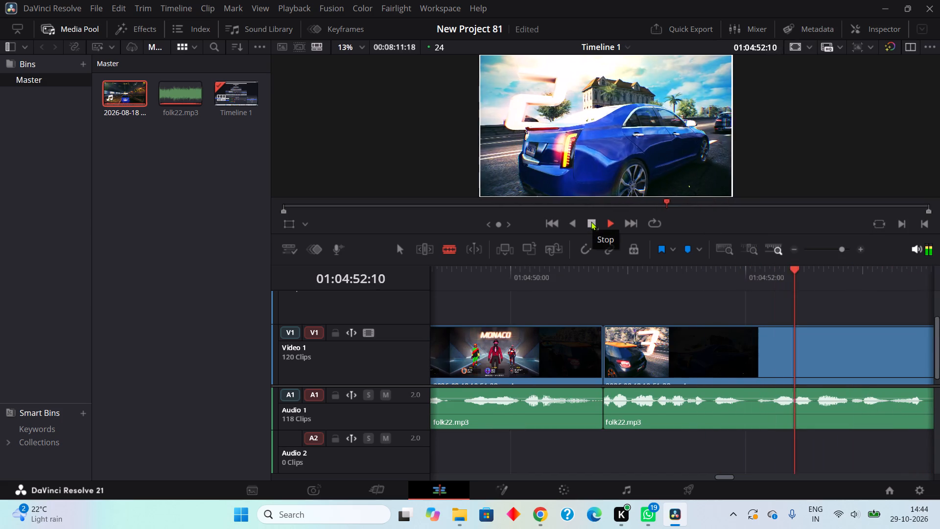
pyautogui.doubleClick(591, 221)
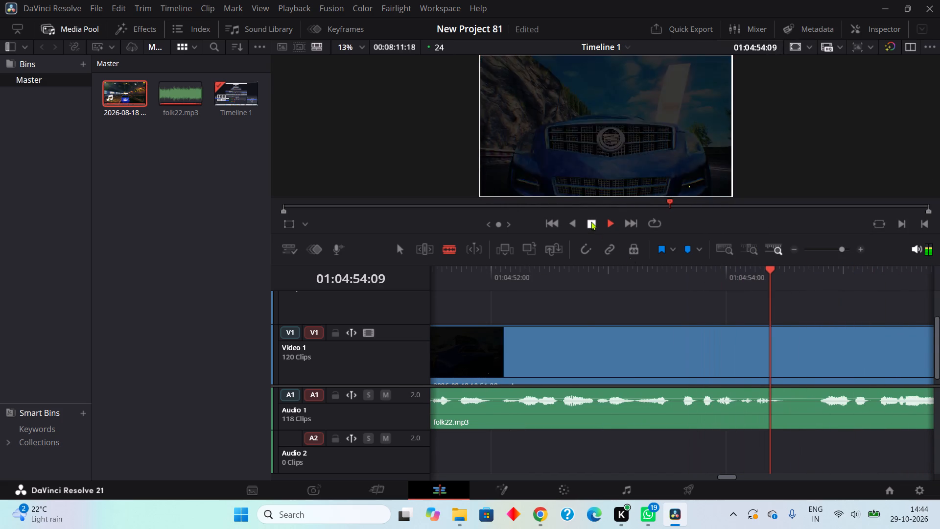
pyautogui.click(789, 414)
pyautogui.moveTo(789, 414); pyautogui.dragTo(793, 414)
pyautogui.click(819, 412)
pyautogui.rightClick(812, 414)
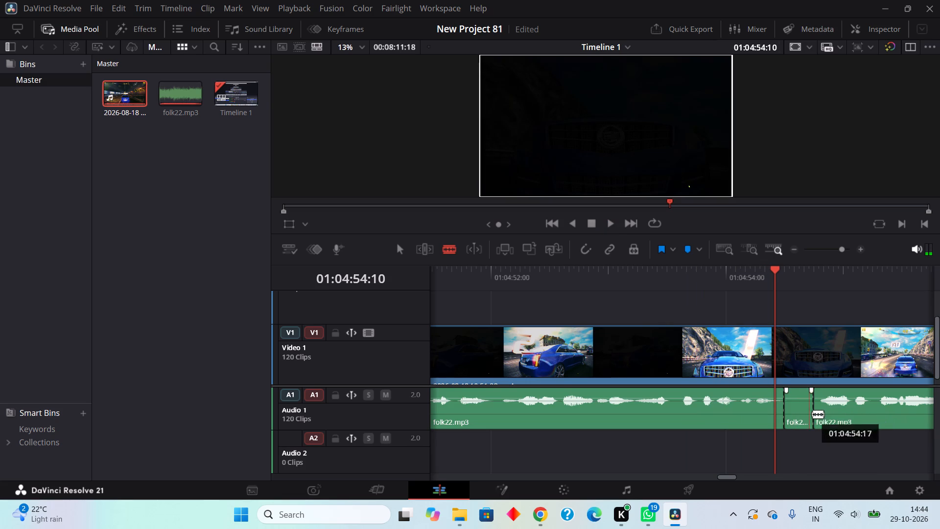
pyautogui.rightClick(798, 407)
pyautogui.click(750, 207)
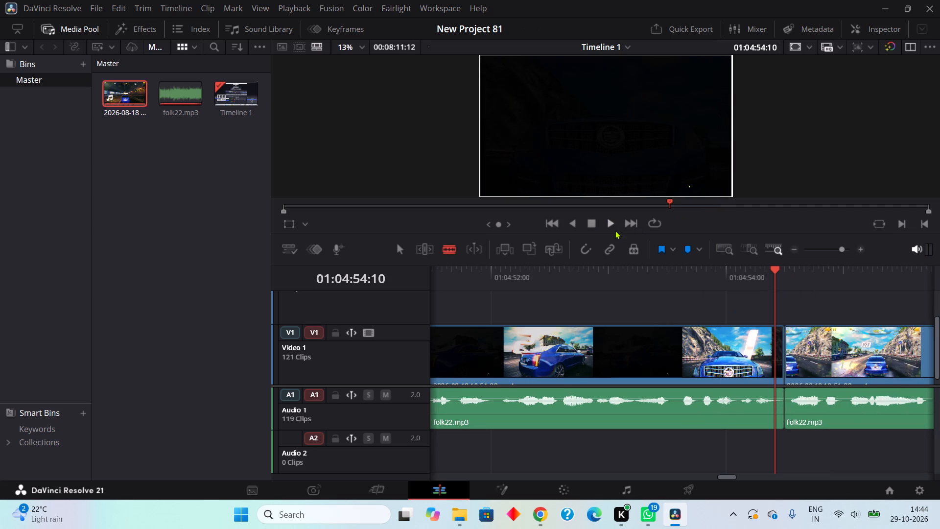
# Play on to 01:04:58:14, then ripple cut the quiet part of folk22.mp3 from about 01:04:57:17 to 01:04:58:01.
pyautogui.click(607, 223)
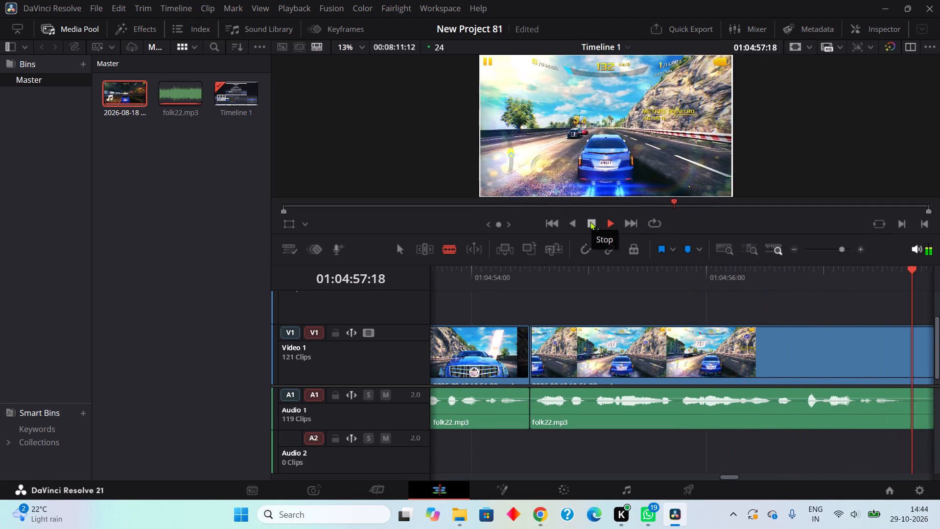
pyautogui.click(590, 221)
pyautogui.doubleClick(653, 416)
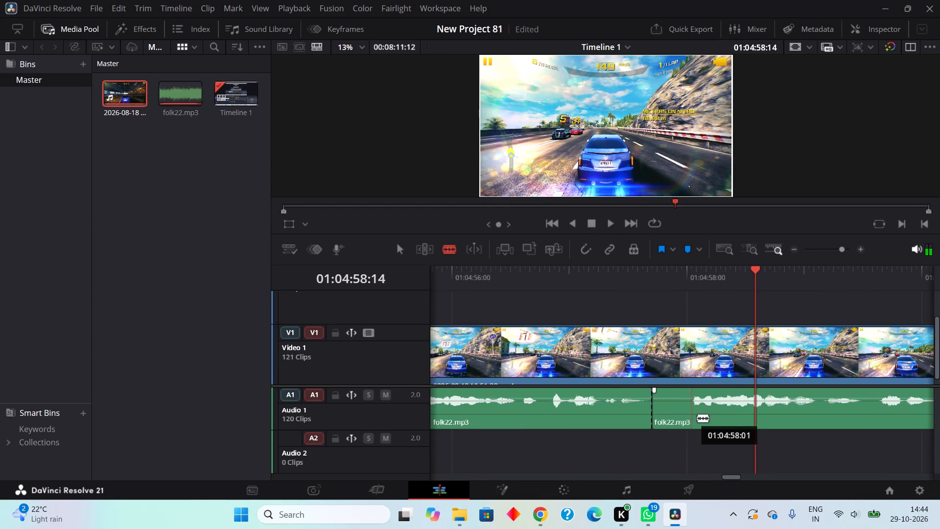
pyautogui.click(695, 421)
pyautogui.rightClick(679, 412)
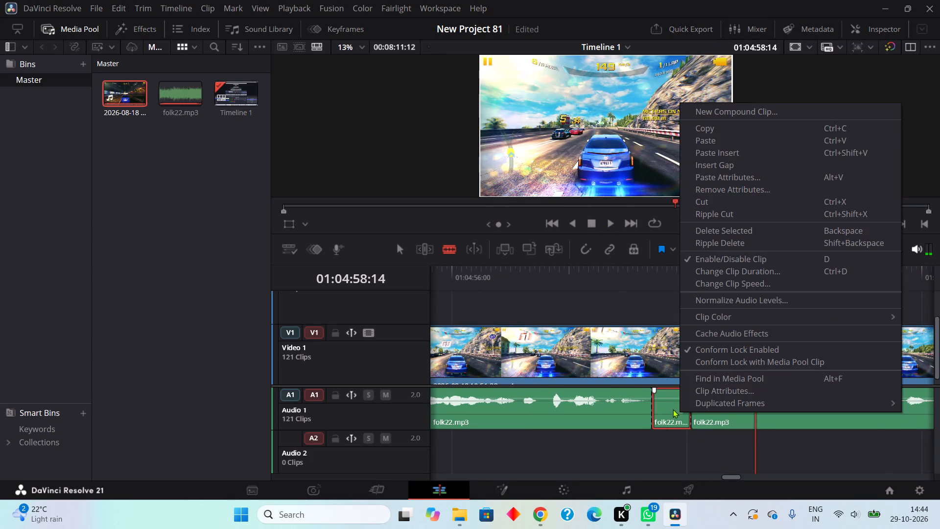
pyautogui.doubleClick(716, 218)
# Play on to 01:05:02:20, then ripple cut the quiet part of folk22.mp3 from about 01:05:03:08 to 01:05:03:21.
pyautogui.click(608, 224)
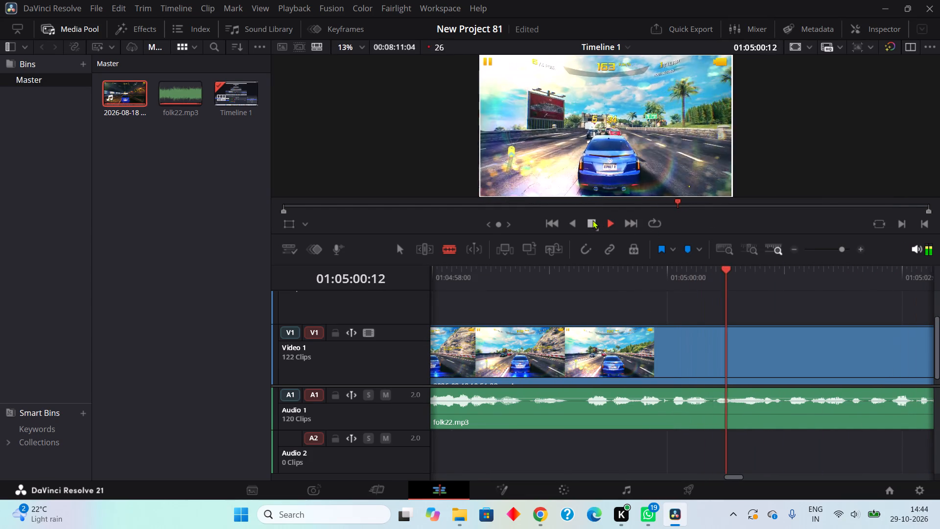
pyautogui.doubleClick(592, 220)
pyautogui.click(609, 222)
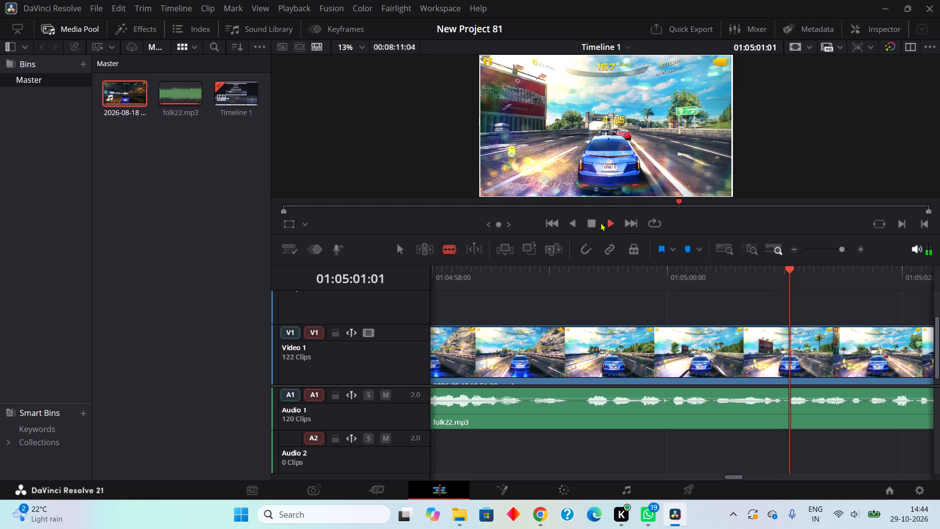
pyautogui.doubleClick(591, 223)
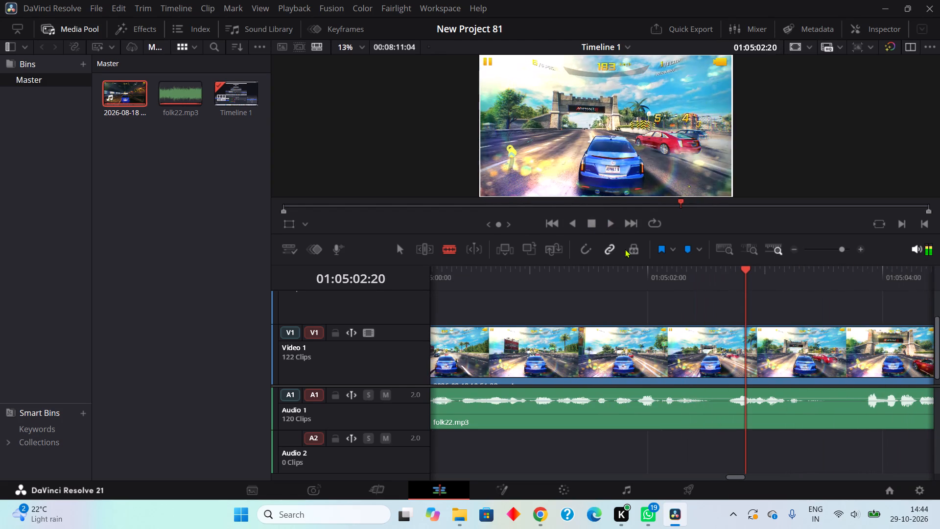
pyautogui.doubleClick(804, 413)
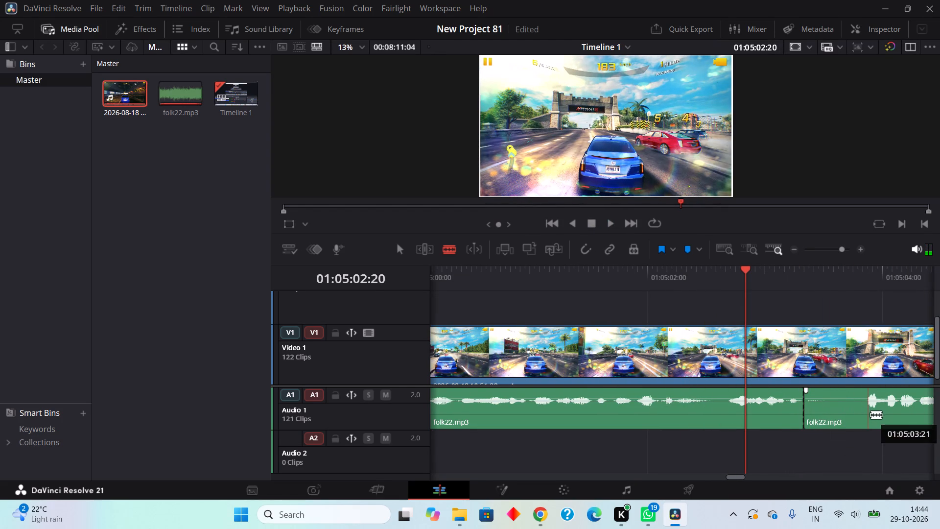
pyautogui.click(870, 414)
pyautogui.rightClick(833, 416)
pyautogui.click(773, 215)
pyautogui.moveTo(772, 215); pyautogui.dragTo(763, 214)
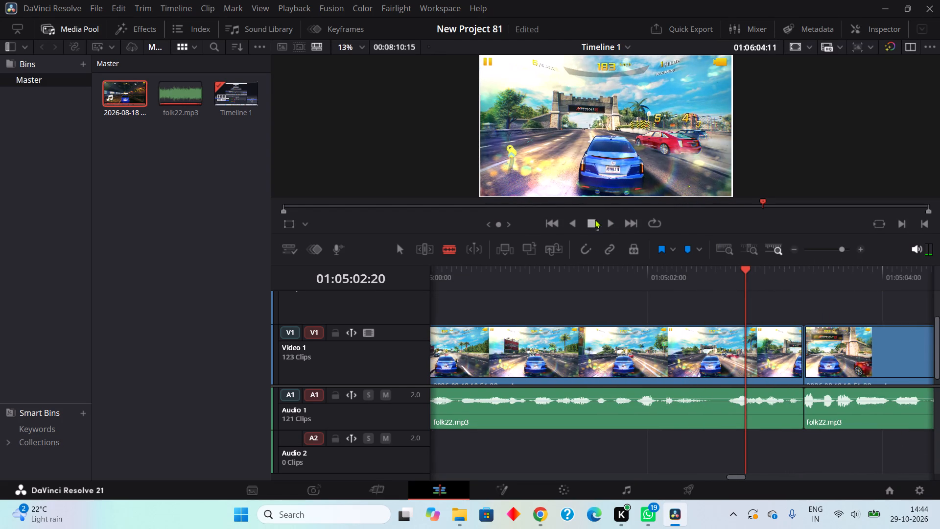
# Return the playhead to 01:05:02:01, play on to 01:05:05:04, and ripple cut the quiet part of folk22.mp3 from about 01:05:05:13 to 01:05:06:00.
pyautogui.doubleClick(603, 222)
pyautogui.doubleClick(608, 221)
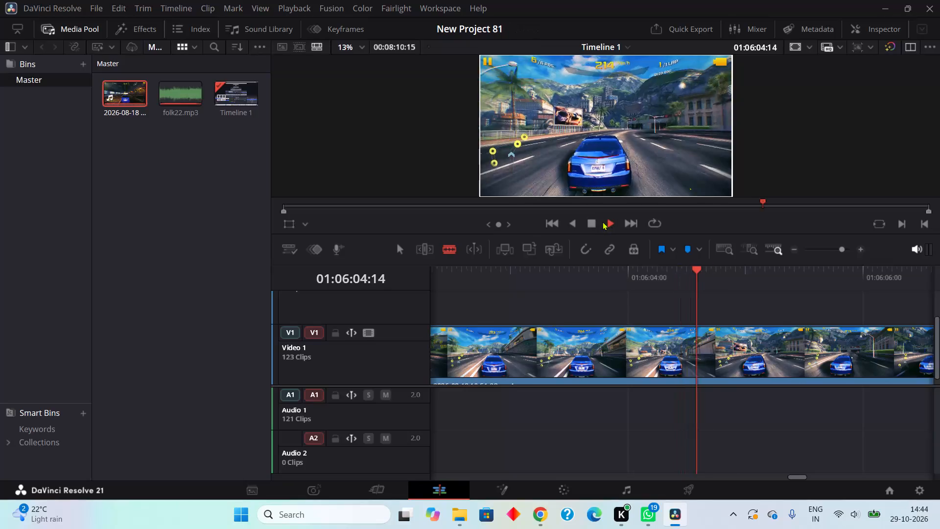
pyautogui.doubleClick(592, 221)
pyautogui.click(671, 201)
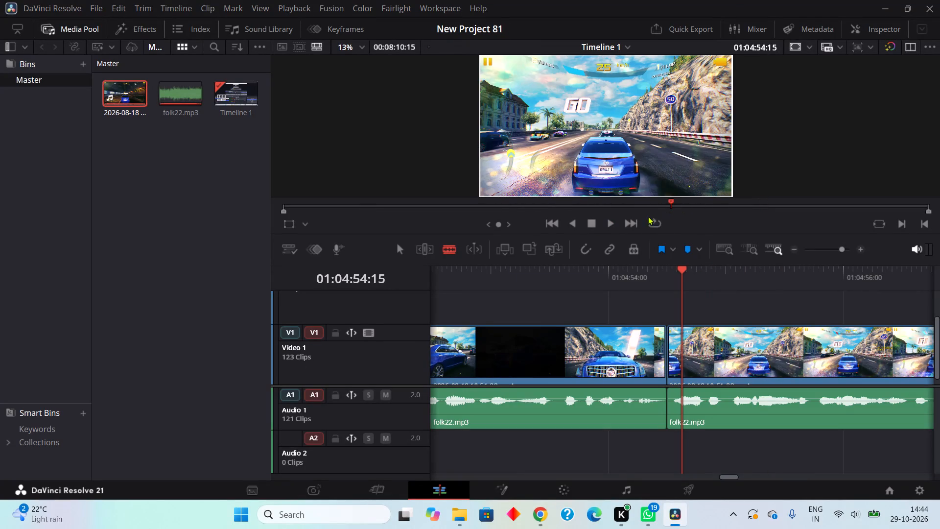
pyautogui.click(614, 221)
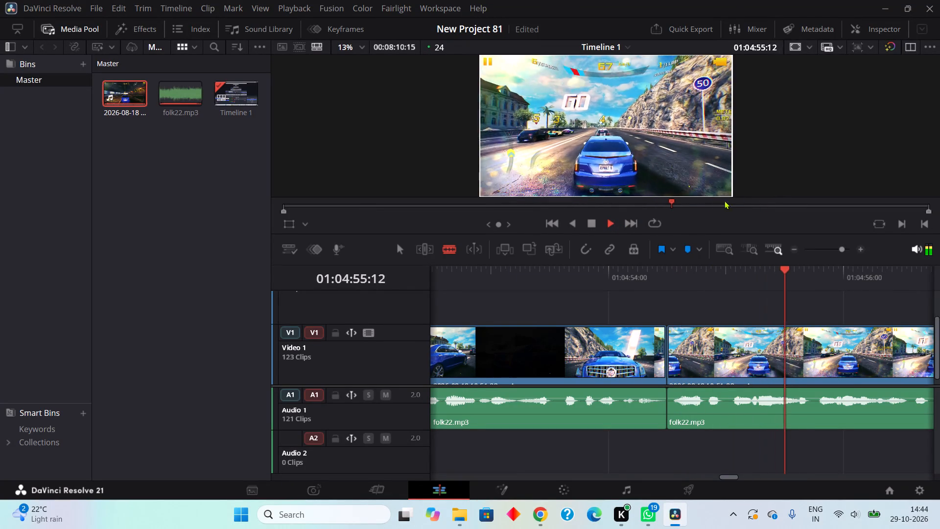
pyautogui.doubleClick(696, 202)
pyautogui.doubleClick(681, 205)
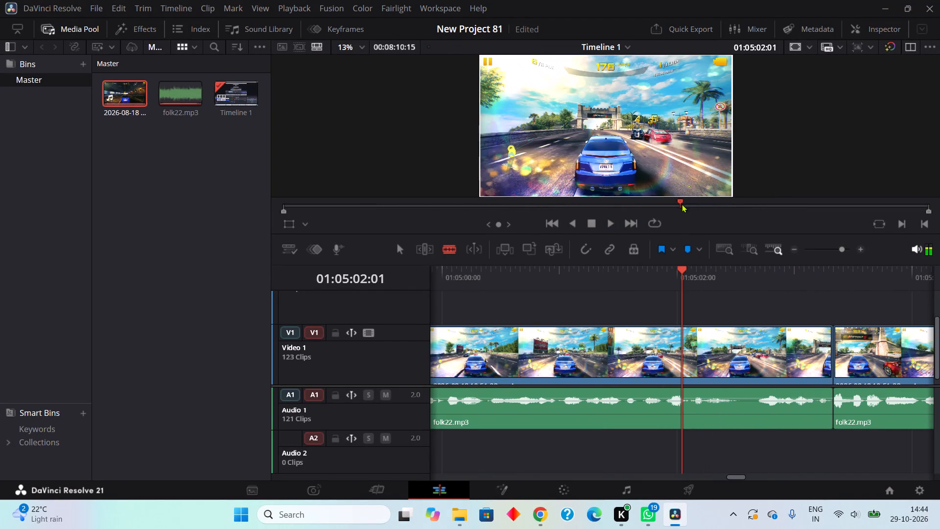
pyautogui.doubleClick(611, 223)
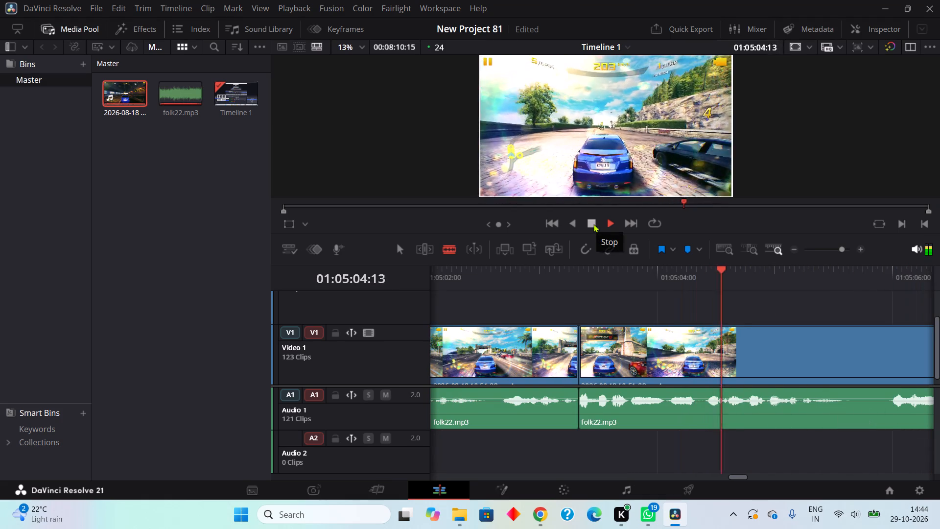
pyautogui.click(593, 224)
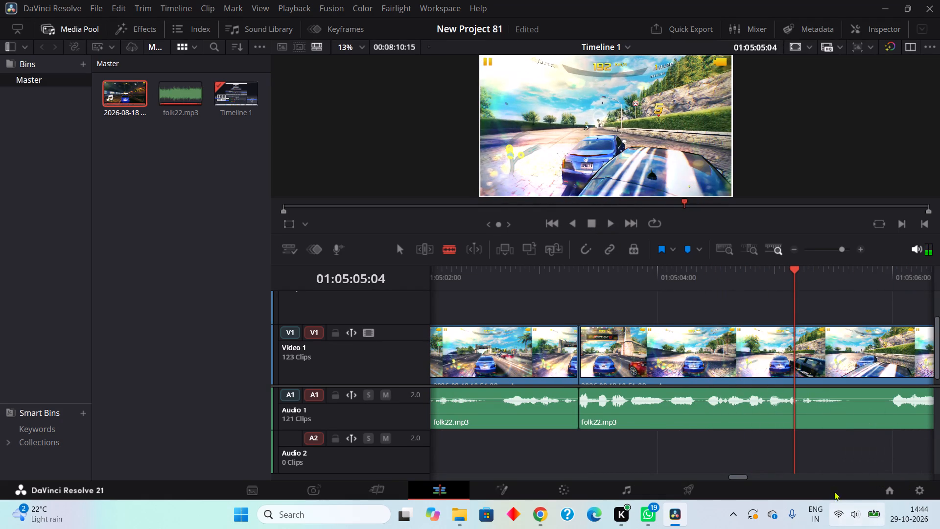
pyautogui.doubleClick(840, 414)
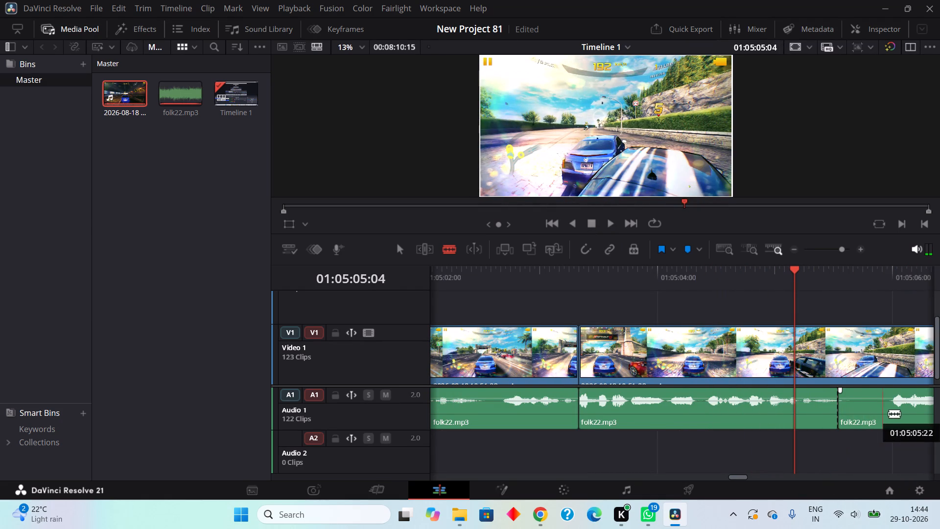
pyautogui.click(893, 418)
pyautogui.rightClick(876, 419)
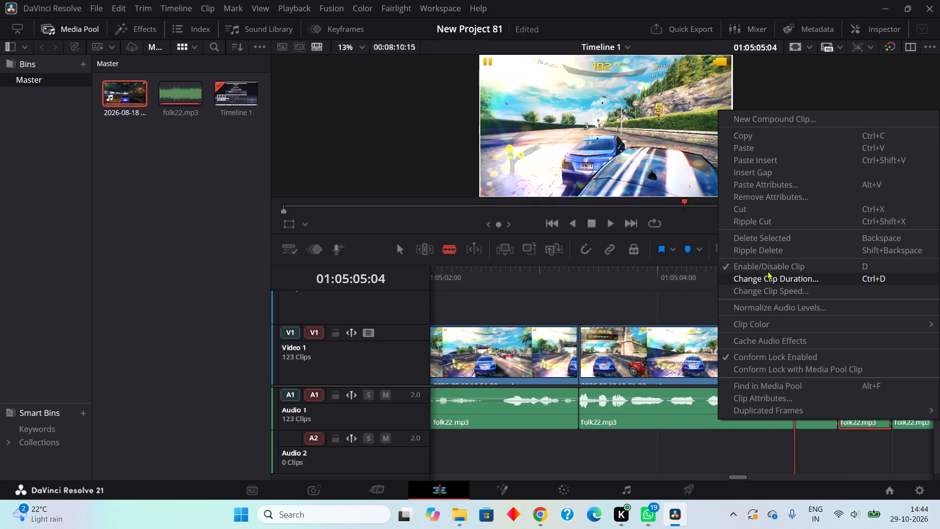
pyautogui.click(739, 222)
# Play on to 01:05:07:11, then ripple cut the quiet part of folk22.mp3 from about 01:05:07:10 to 01:05:07:14.
pyautogui.click(610, 223)
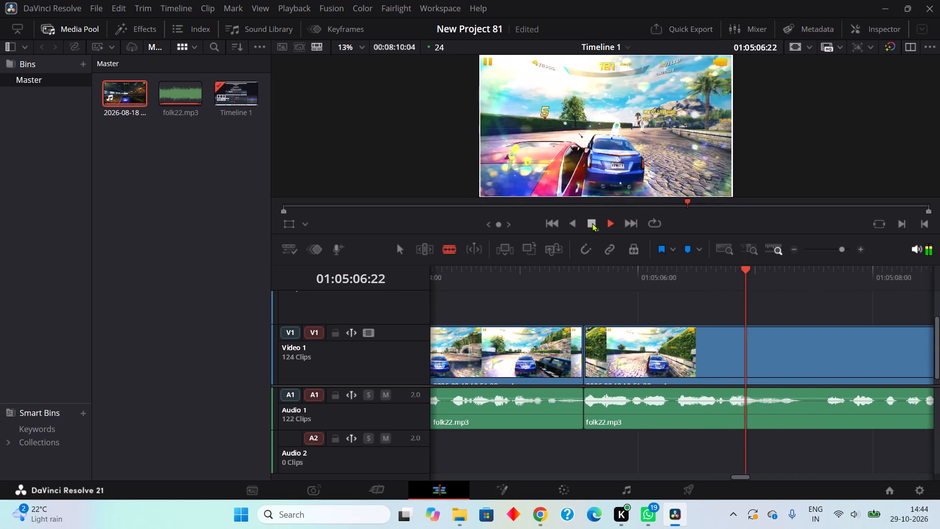
pyautogui.click(592, 223)
pyautogui.click(808, 414)
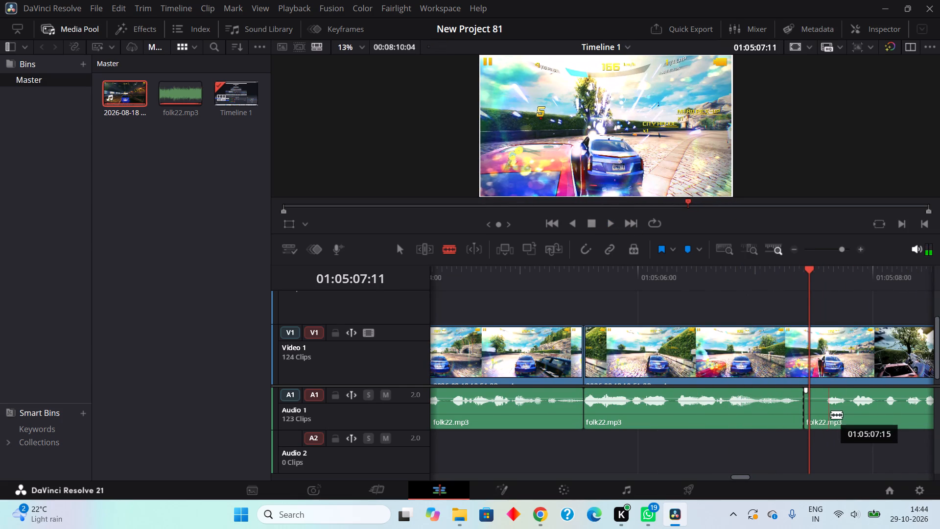
pyautogui.click(827, 419)
pyautogui.rightClick(820, 420)
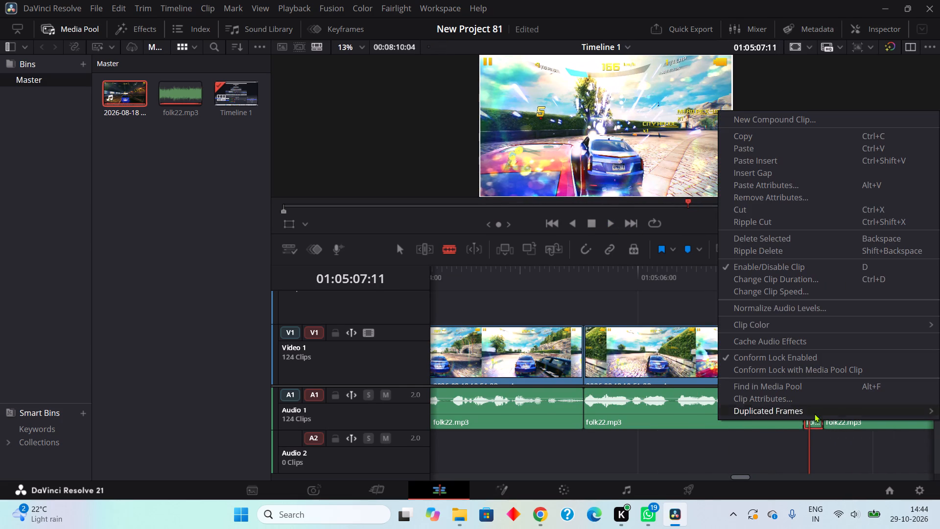
pyautogui.click(732, 221)
# Play on to 01:05:09:21, then ripple cut the quiet part of folk22.mp3 from about 01:05:08:23 to 01:05:09:04.
pyautogui.click(611, 224)
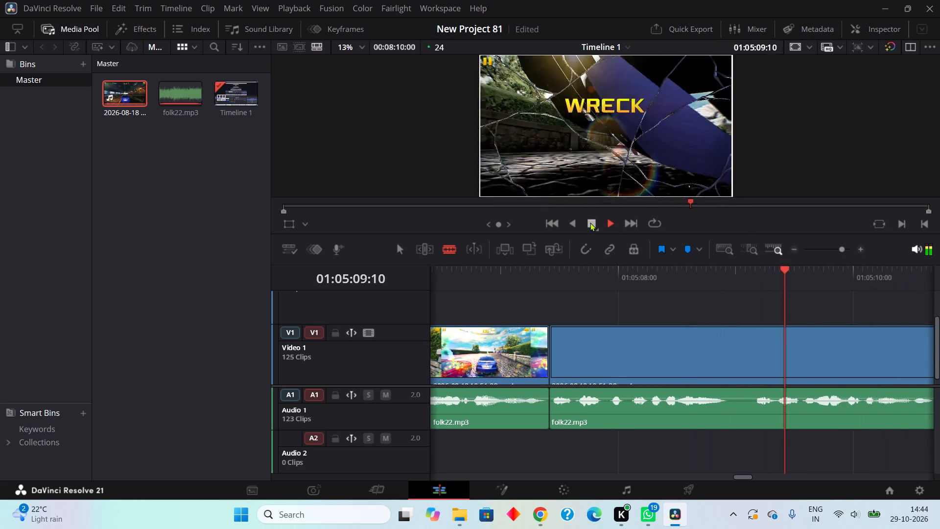
pyautogui.doubleClick(590, 222)
pyautogui.click(731, 418)
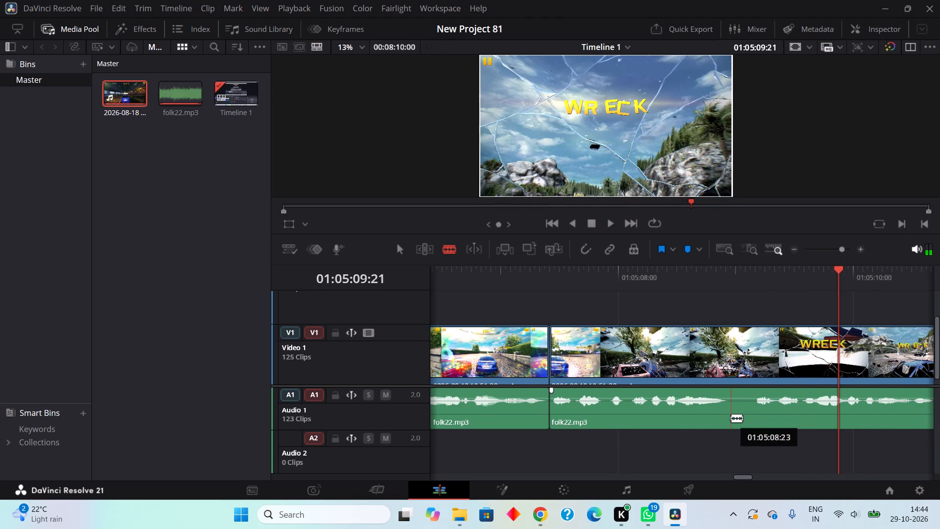
pyautogui.click(760, 417)
pyautogui.rightClick(749, 416)
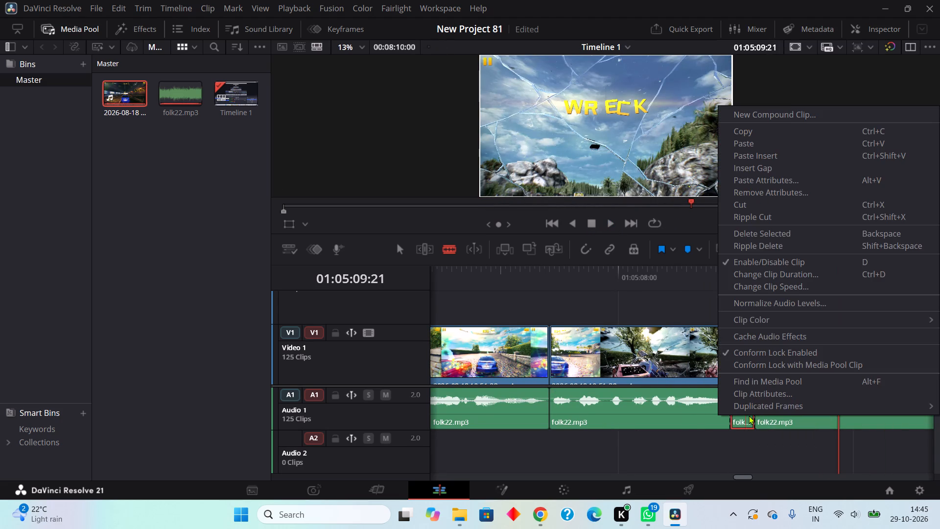
pyautogui.click(745, 212)
# Play on to 01:05:11:13, then ripple cut the quiet part of folk22.mp3 from about 01:05:10:12 to 01:05:10:18.
pyautogui.click(607, 224)
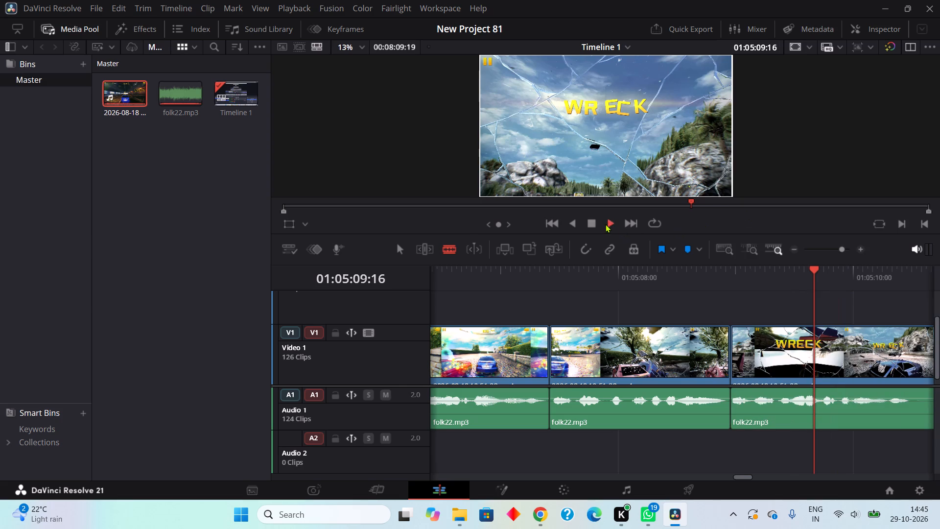
pyautogui.click(589, 222)
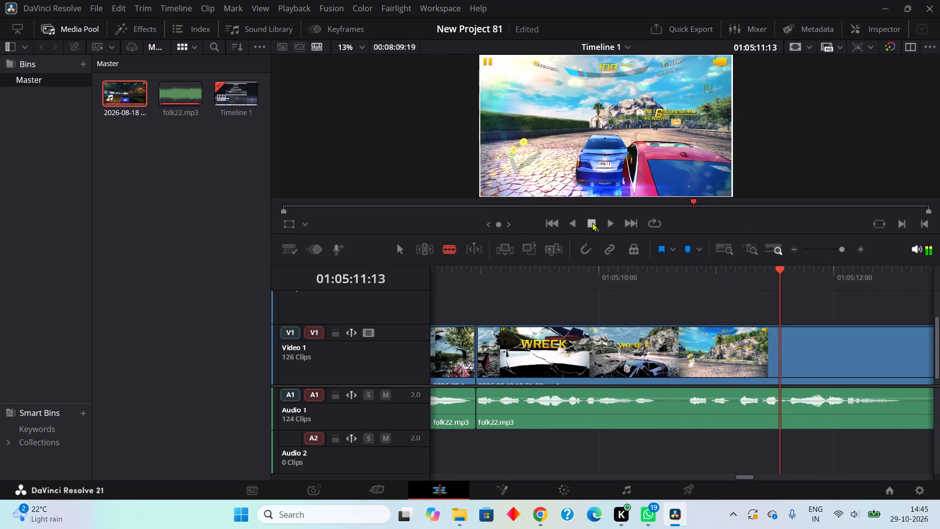
pyautogui.click(659, 410)
pyautogui.click(690, 415)
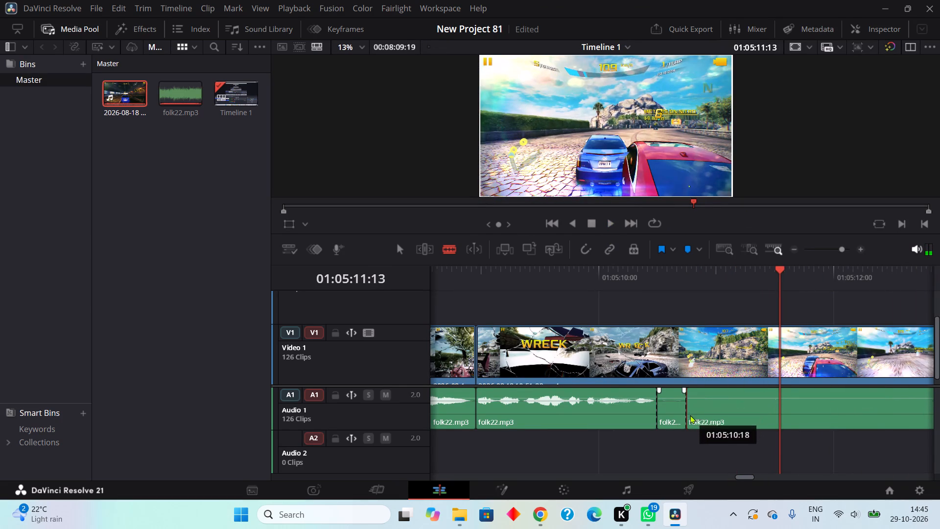
pyautogui.rightClick(683, 415)
pyautogui.rightClick(654, 407)
pyautogui.rightClick(666, 404)
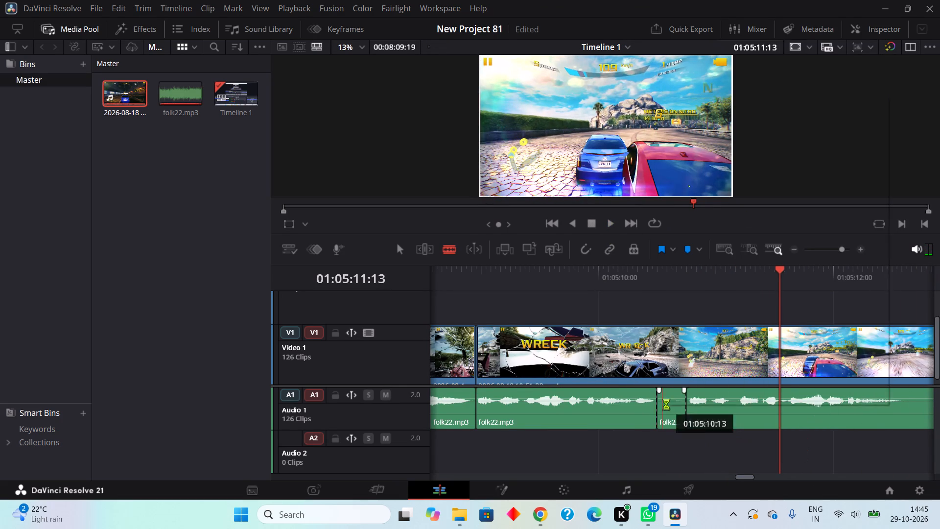
pyautogui.doubleClick(690, 207)
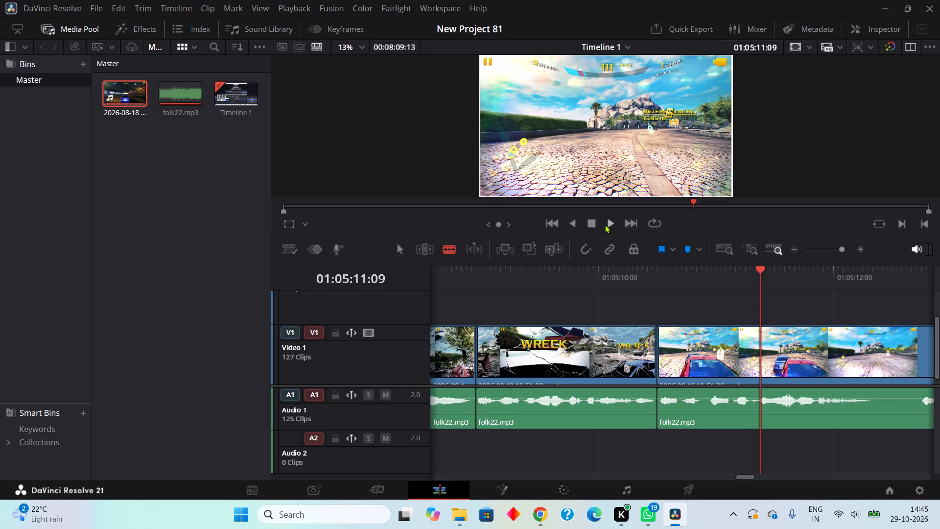
# Play on to 01:05:13:13, then ripple cut the quiet part of folk22.mp3 from about 01:05:12:08 to 01:05:12:18.
pyautogui.click(606, 223)
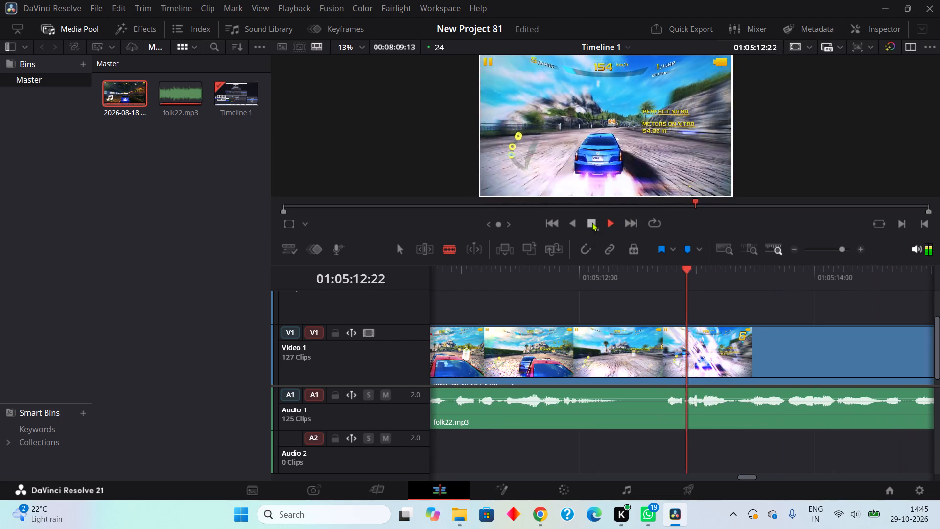
pyautogui.click(592, 222)
pyautogui.click(622, 411)
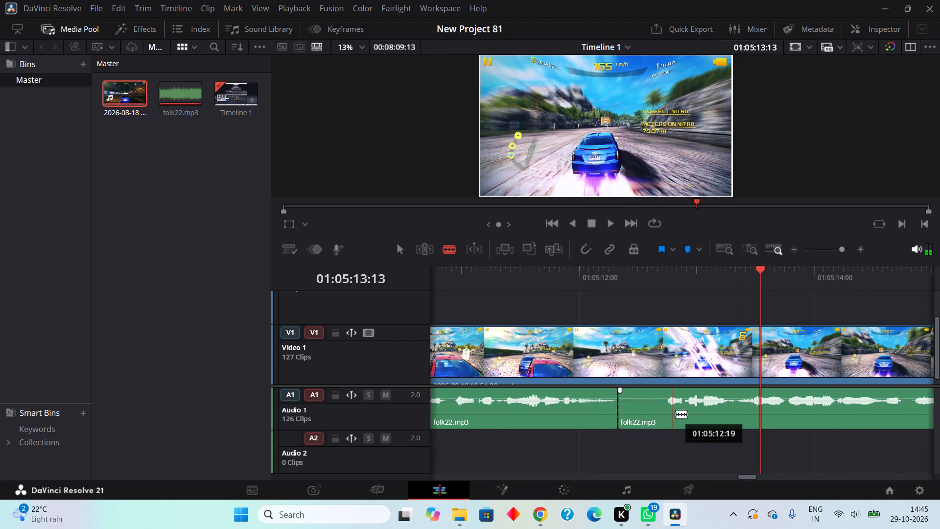
pyautogui.click(668, 419)
pyautogui.rightClick(656, 412)
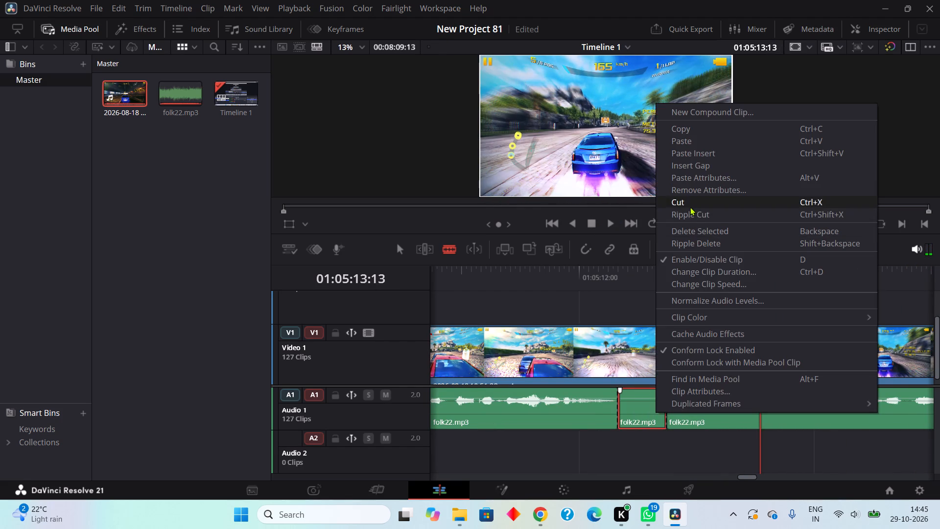
pyautogui.click(688, 214)
# Play on to 01:05:16:12, then ripple cut the quiet part of folk22.mp3 from about 01:05:16:04 to 01:05:16:11.
pyautogui.doubleClick(611, 224)
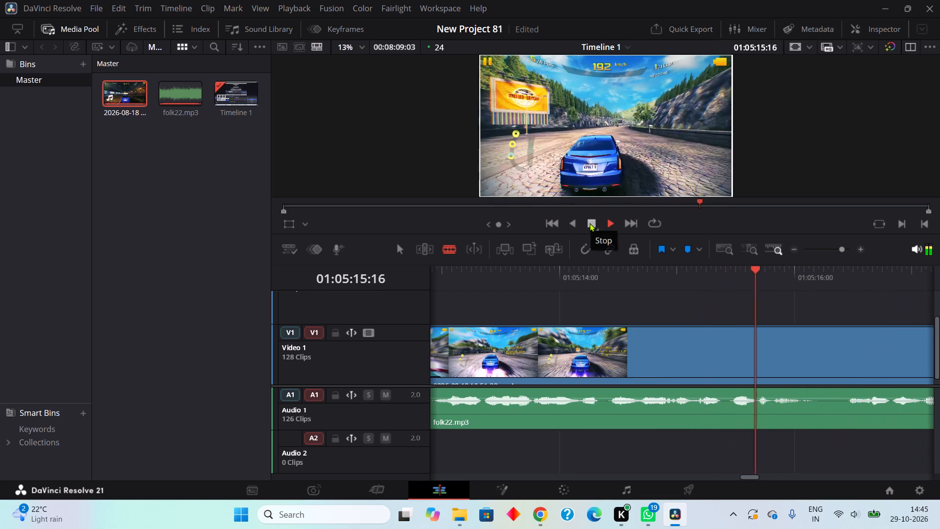
pyautogui.click(589, 223)
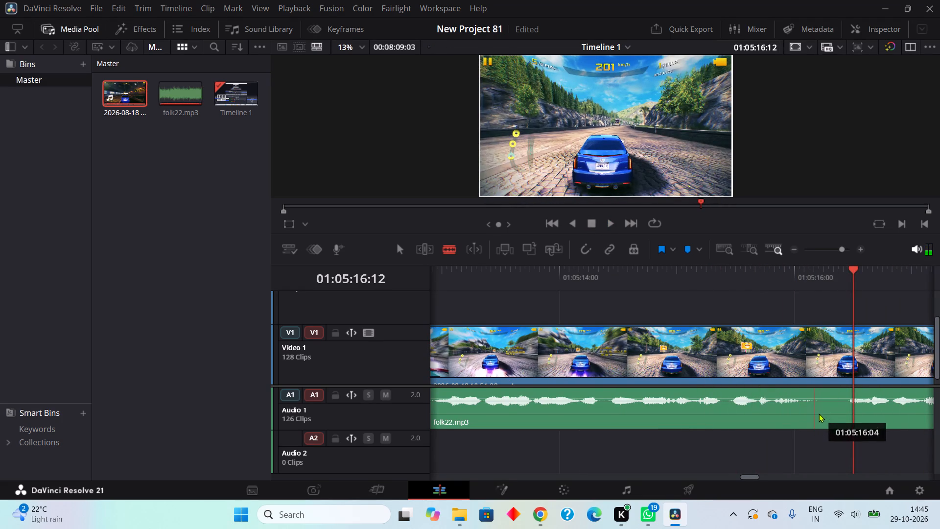
pyautogui.click(819, 414)
pyautogui.click(850, 415)
pyautogui.rightClick(833, 419)
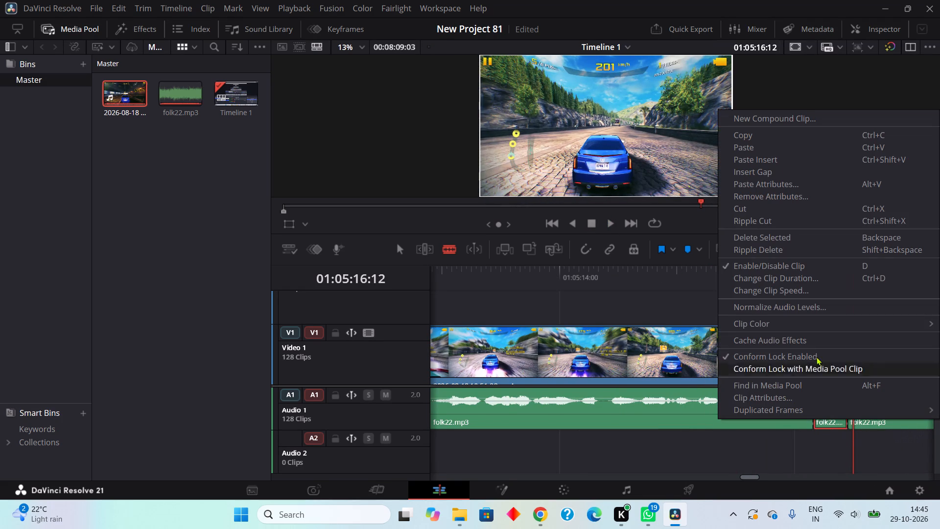
pyautogui.click(736, 214)
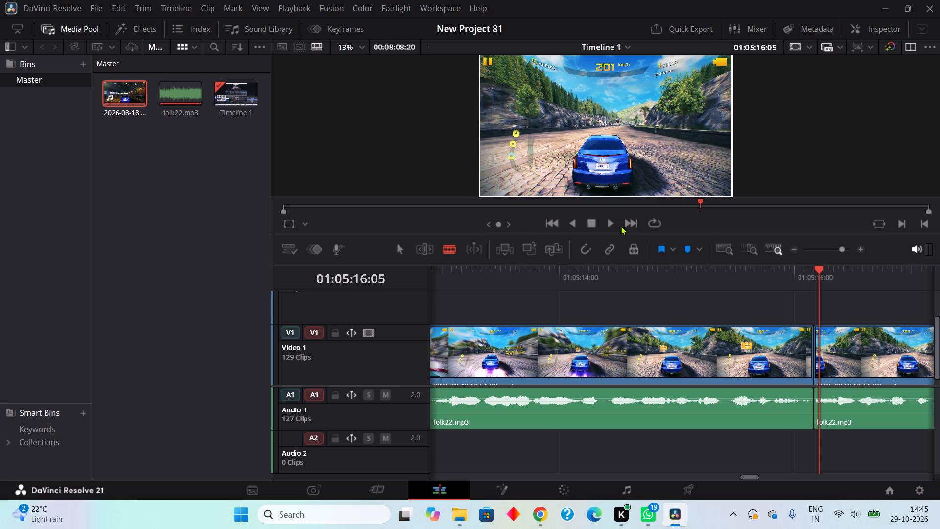
# Play on to 01:05:20:04, then ripple cut the quiet part of folk22.mp3 from about 01:05:20:05 to 01:05:20:14.
pyautogui.doubleClick(610, 224)
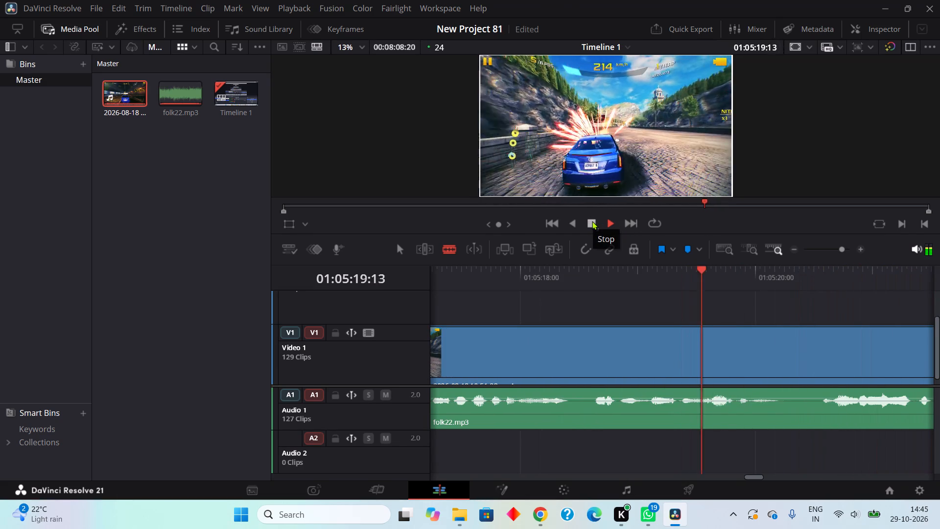
pyautogui.click(592, 221)
pyautogui.click(783, 409)
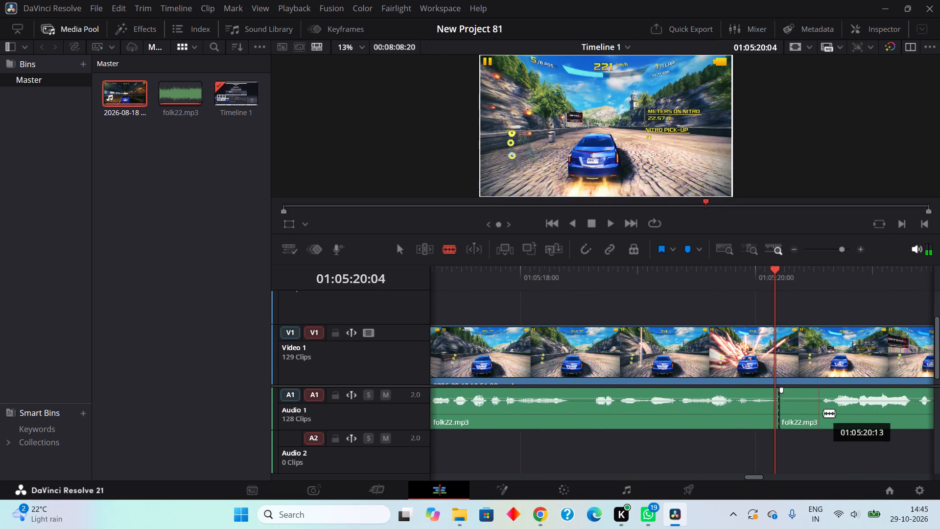
pyautogui.click(828, 415)
pyautogui.rightClick(798, 415)
pyautogui.doubleClick(739, 215)
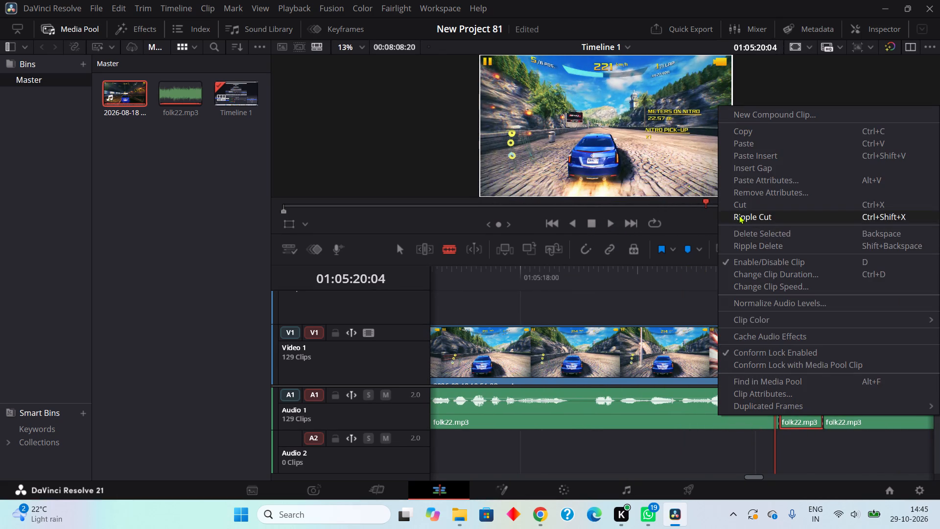
# Review the edited timeline by playing short stretches from about 01:04:41:18, 01:04:58:00 and 01:05:07:05.
pyautogui.doubleClick(608, 220)
pyautogui.click(592, 221)
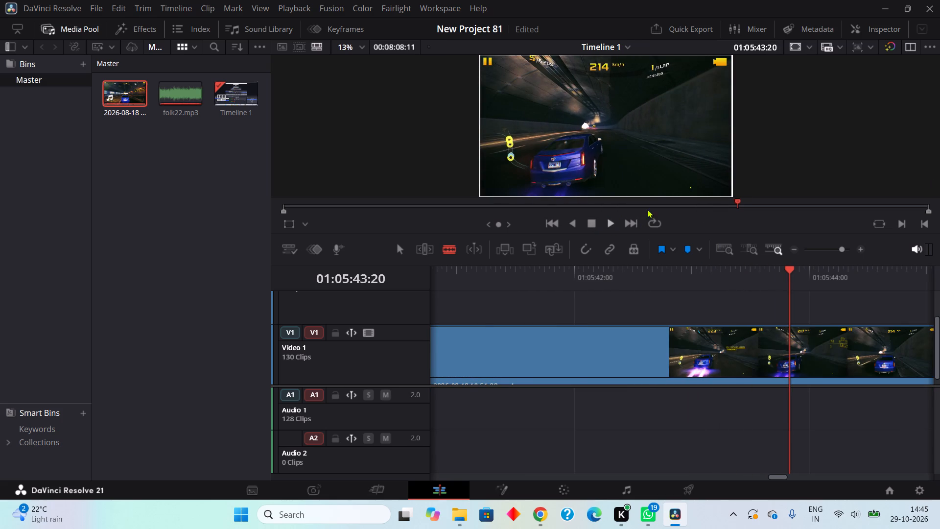
pyautogui.doubleClick(655, 207)
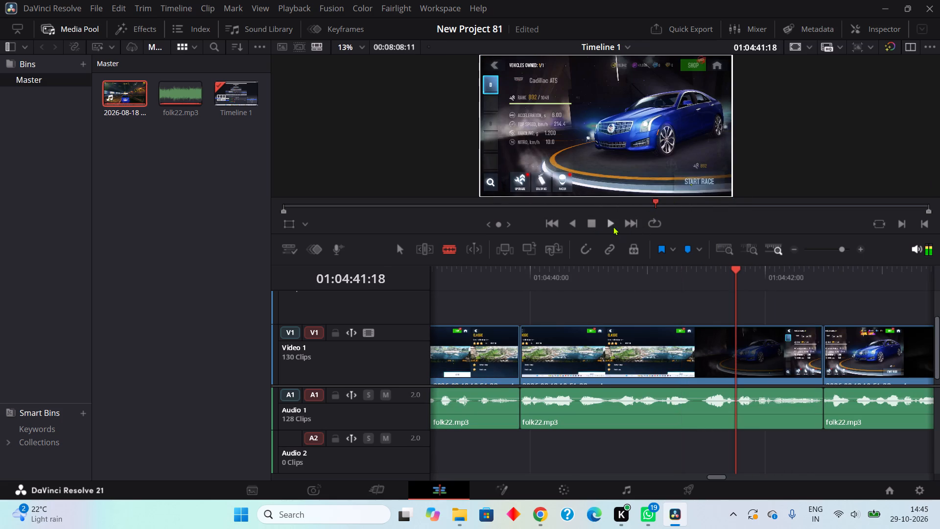
pyautogui.doubleClick(677, 208)
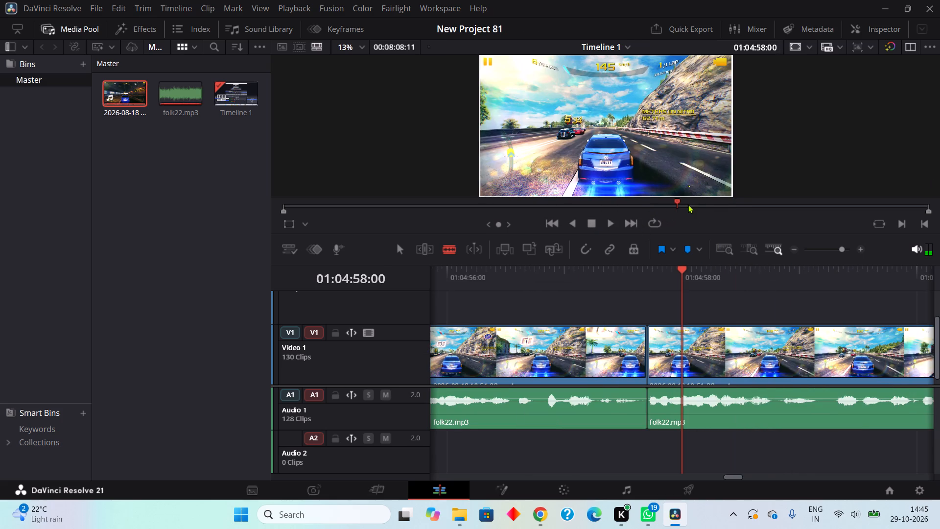
pyautogui.doubleClick(605, 223)
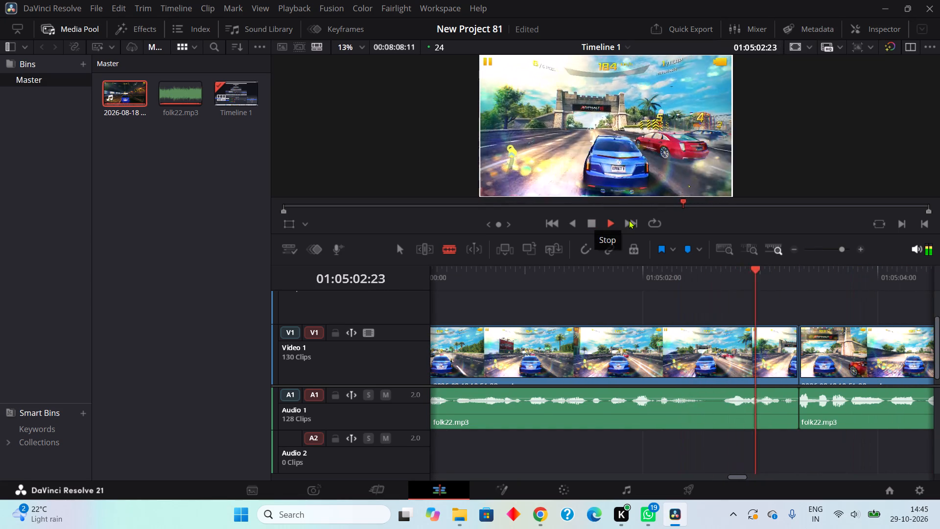
pyautogui.doubleClick(689, 203)
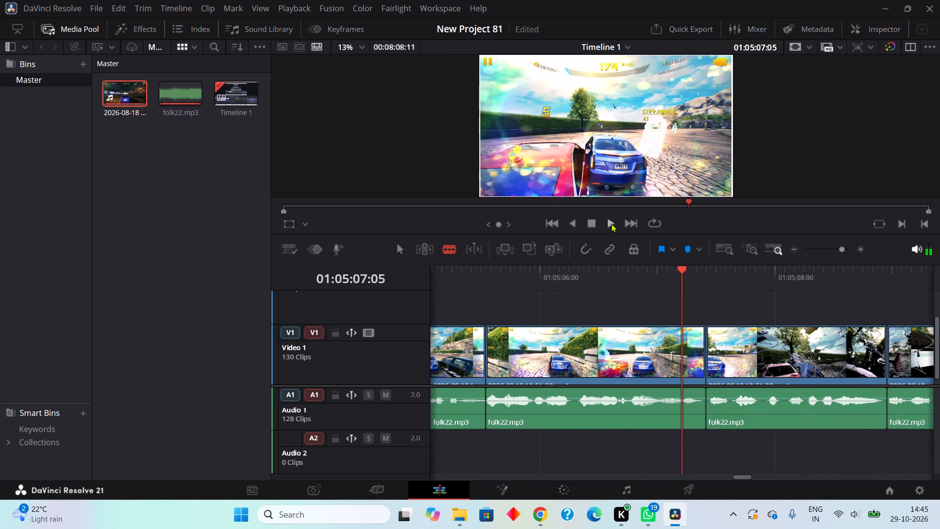
# Play on to 01:05:25:03 and ripple cut the quiet part of folk22.mp3 from about 01:05:25:05 to 01:05:25:14.
pyautogui.doubleClick(611, 223)
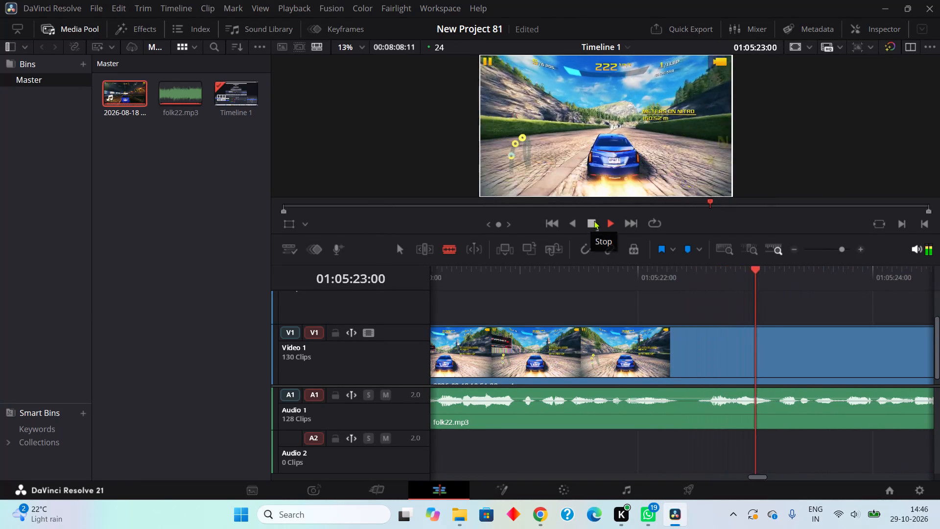
pyautogui.click(594, 220)
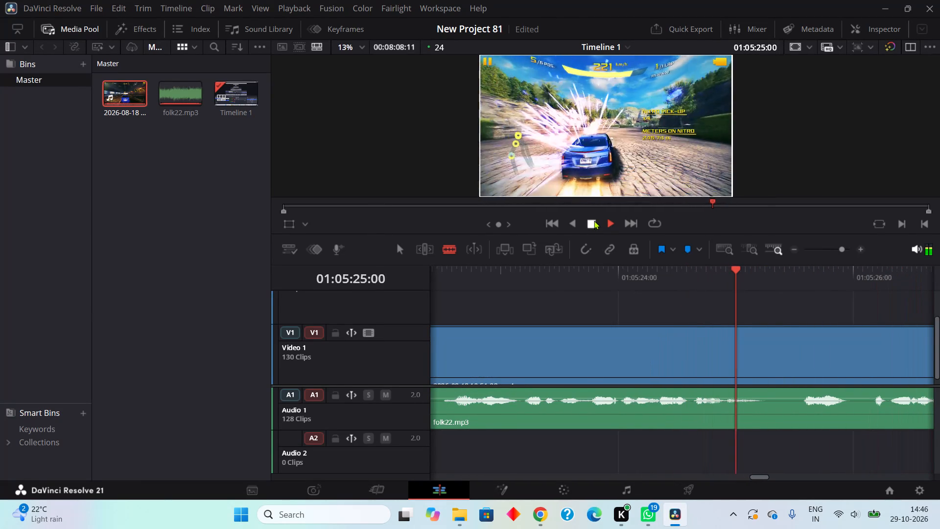
pyautogui.click(763, 409)
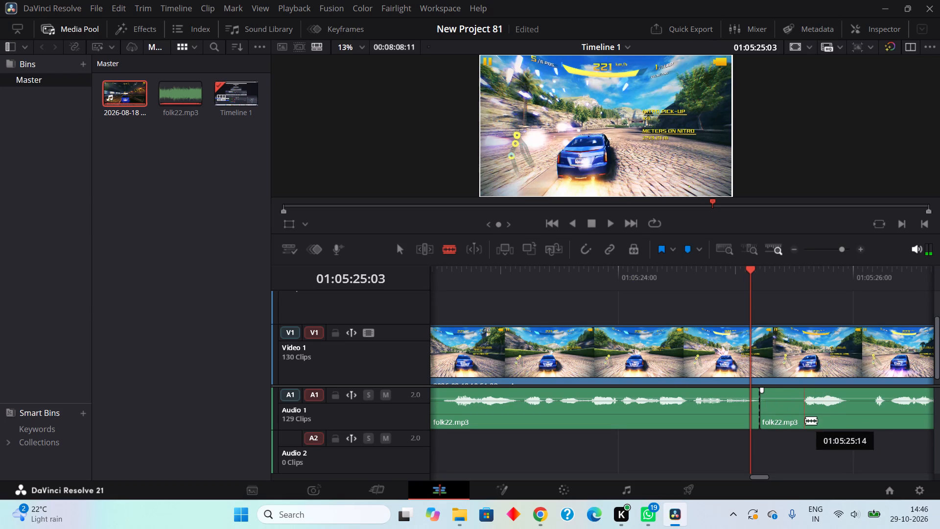
pyautogui.click(806, 419)
pyautogui.rightClick(784, 412)
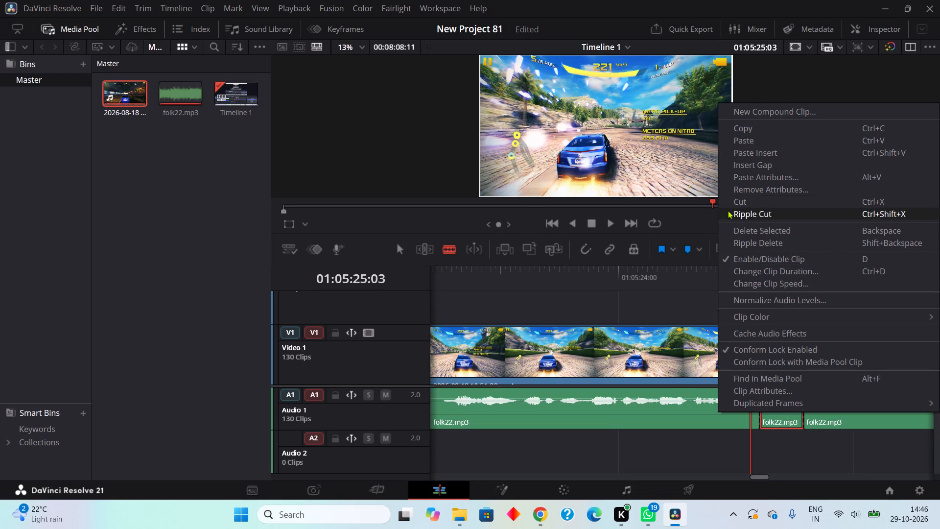
pyautogui.click(728, 210)
# Ripple cut the next quiet part of folk22.mp3 from about 01:05:25:13 to 01:05:25:19.
pyautogui.click(802, 415)
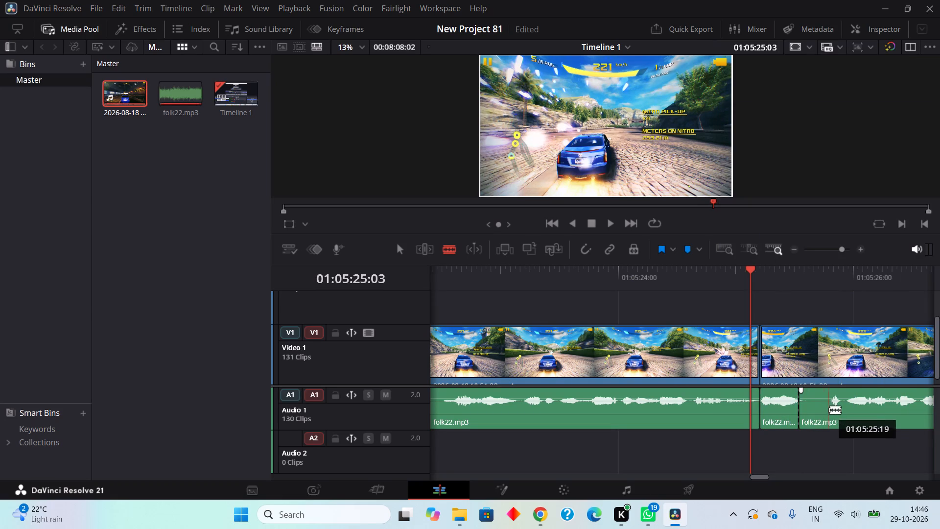
pyautogui.click(833, 416)
pyautogui.rightClick(817, 409)
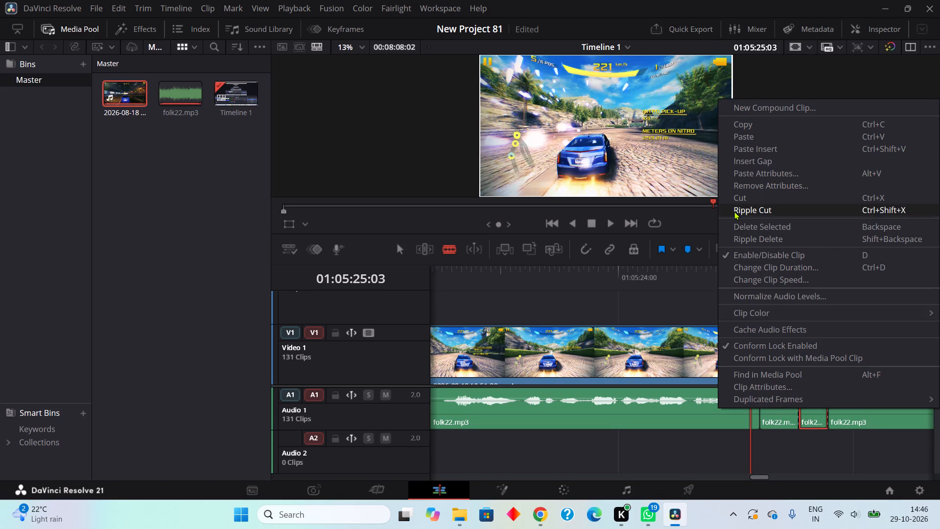
pyautogui.click(734, 211)
# Play on to 01:05:30:09 and ripple cut the quiet part of folk22.mp3 from about 01:05:28:19 to 01:05:29:03.
pyautogui.click(610, 219)
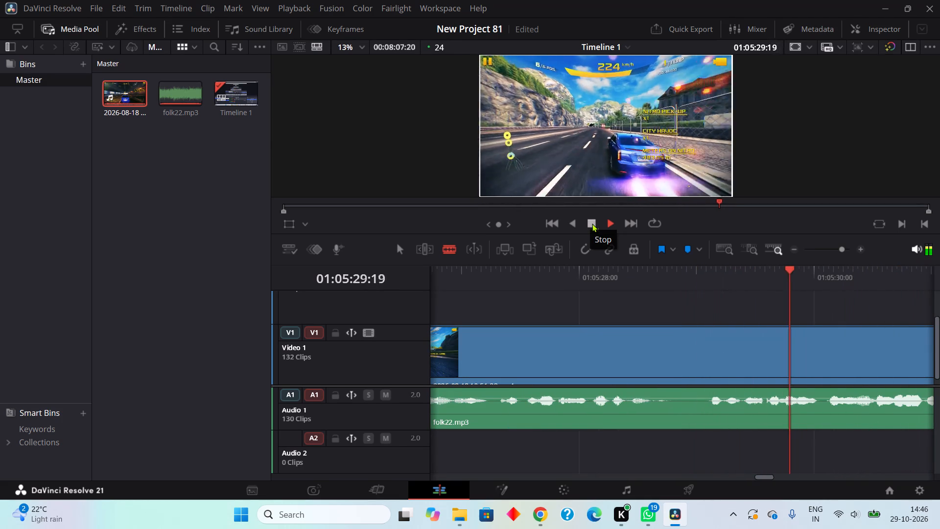
pyautogui.click(592, 223)
pyautogui.click(675, 414)
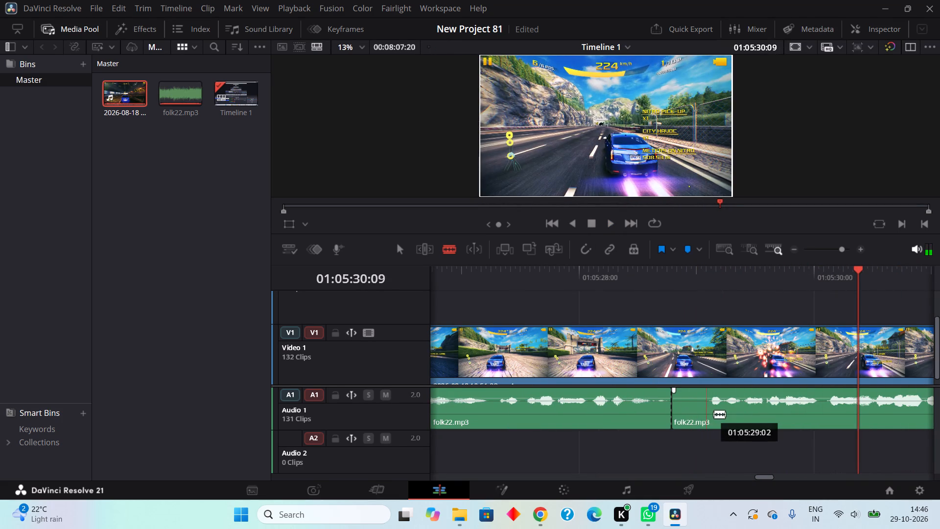
pyautogui.click(715, 414)
pyautogui.rightClick(702, 418)
pyautogui.click(737, 222)
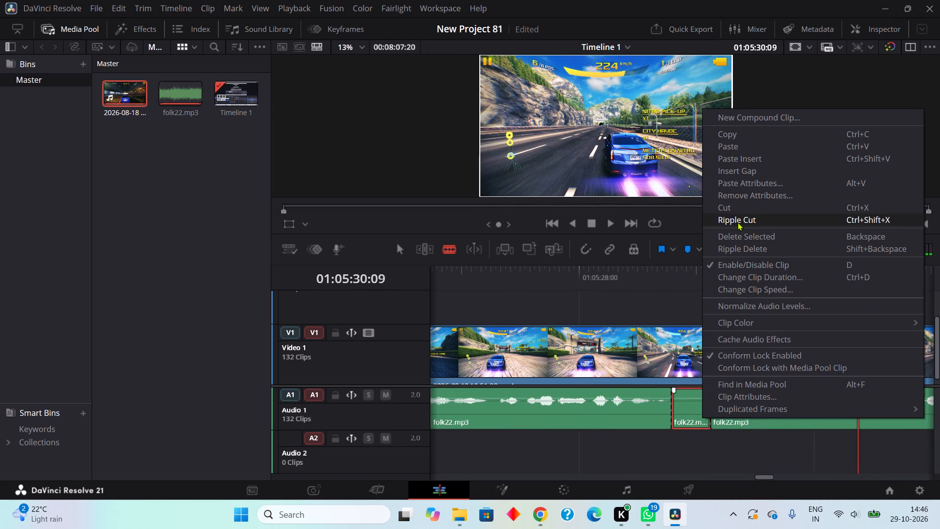
# Play on to 01:05:33:09 and ripple cut the quiet part of folk22.mp3 from about 01:05:32:19 to 01:05:33:05.
pyautogui.click(610, 221)
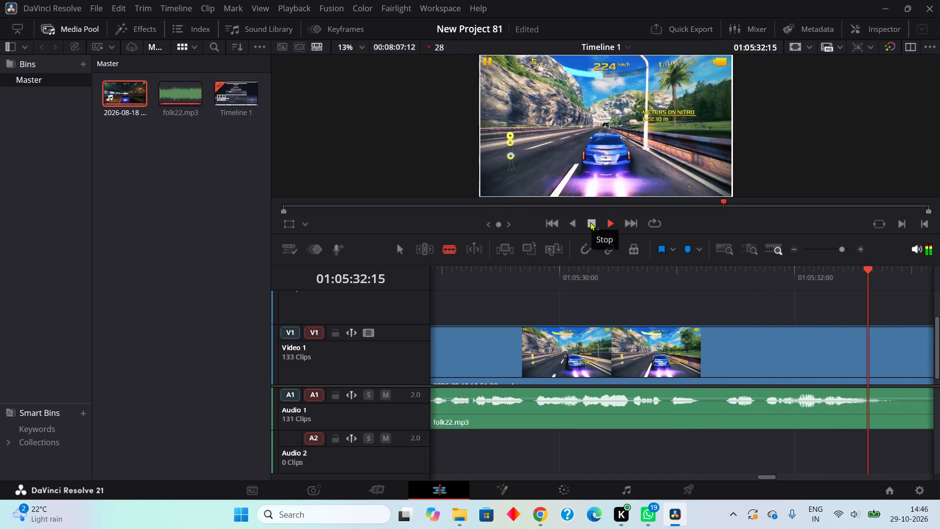
pyautogui.click(590, 222)
pyautogui.click(634, 422)
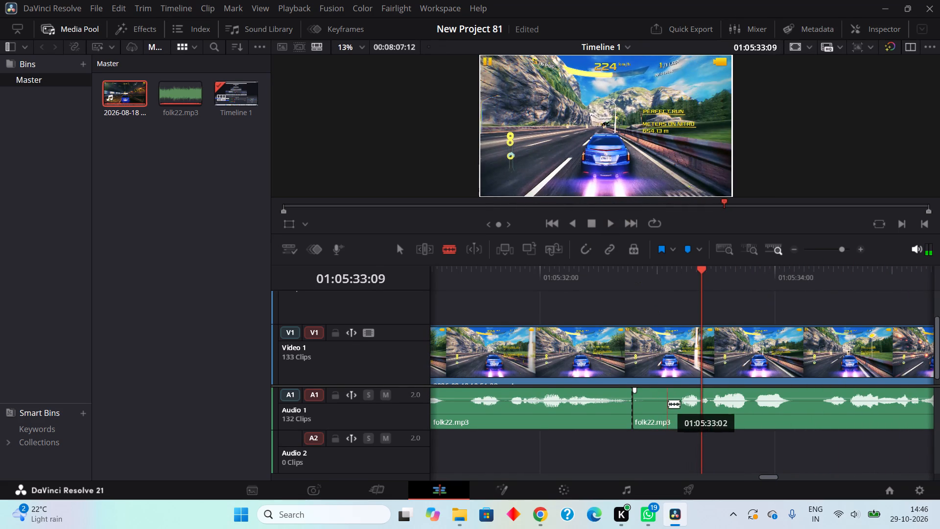
pyautogui.click(686, 413)
pyautogui.rightClick(654, 409)
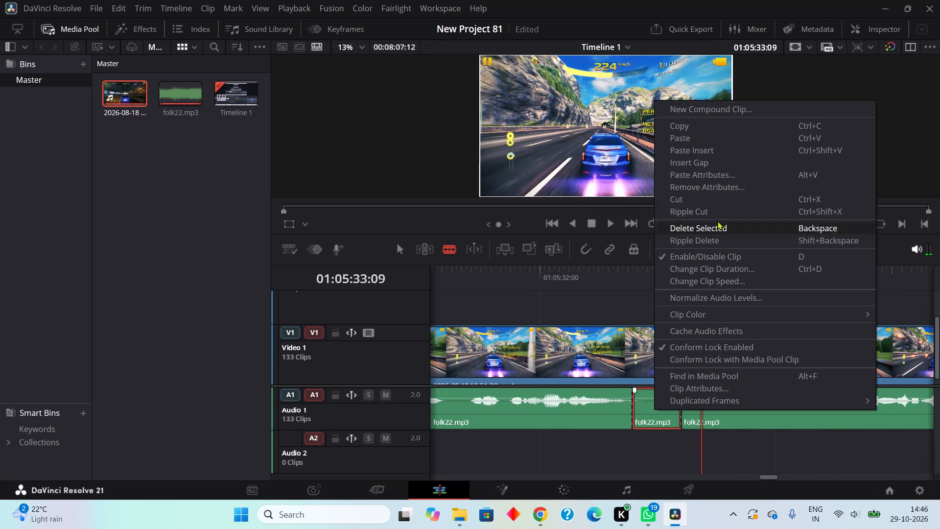
pyautogui.click(709, 213)
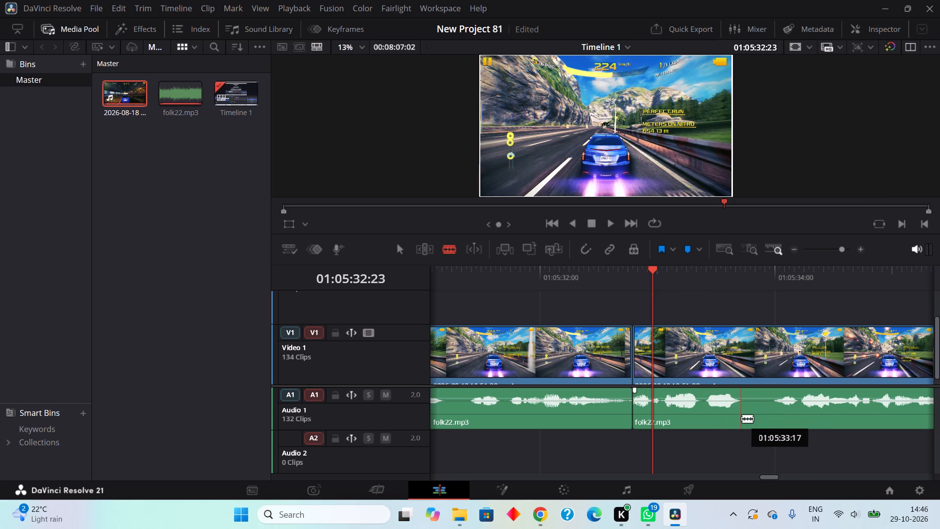
# Ripple cut the following quiet part of folk22.mp3 from about 01:05:33:17 to 01:05:34:00.
pyautogui.click(742, 418)
pyautogui.click(775, 410)
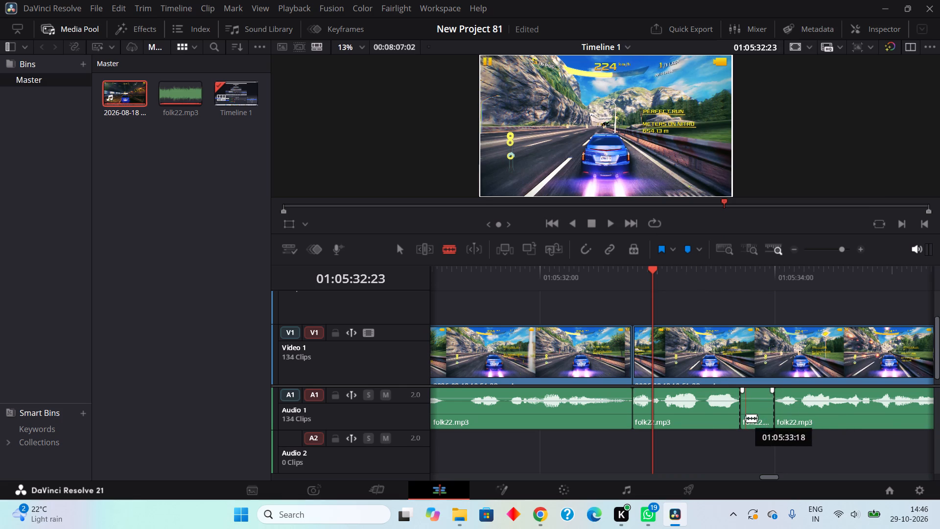
pyautogui.rightClick(746, 418)
pyautogui.rightClick(762, 400)
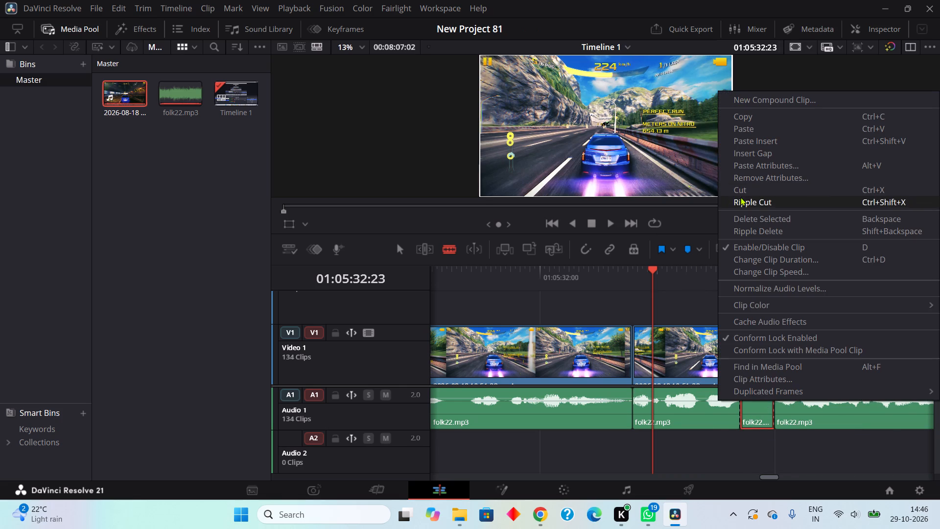
pyautogui.click(740, 197)
# Play on to about 01:05:36:11 and ripple cut the quiet tail of folk22.mp3 from there to its end.
pyautogui.click(607, 221)
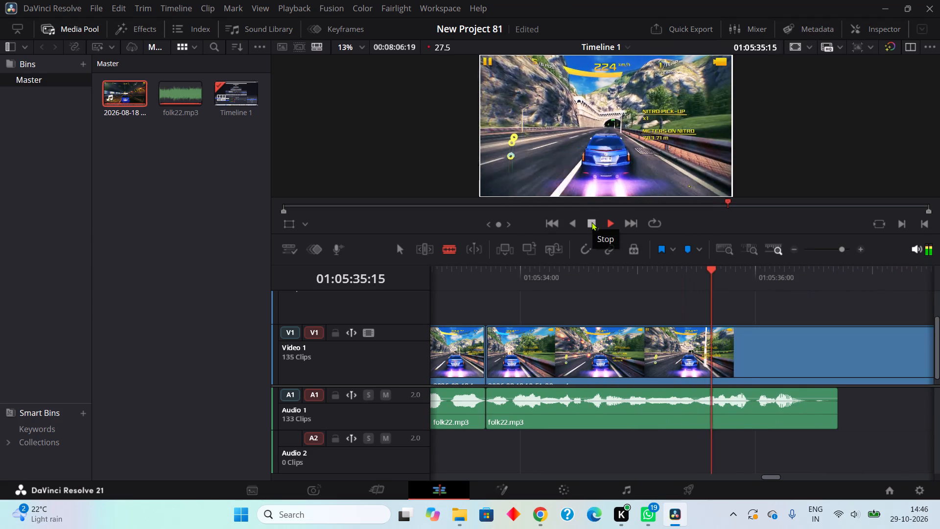
pyautogui.click(591, 222)
pyautogui.click(811, 424)
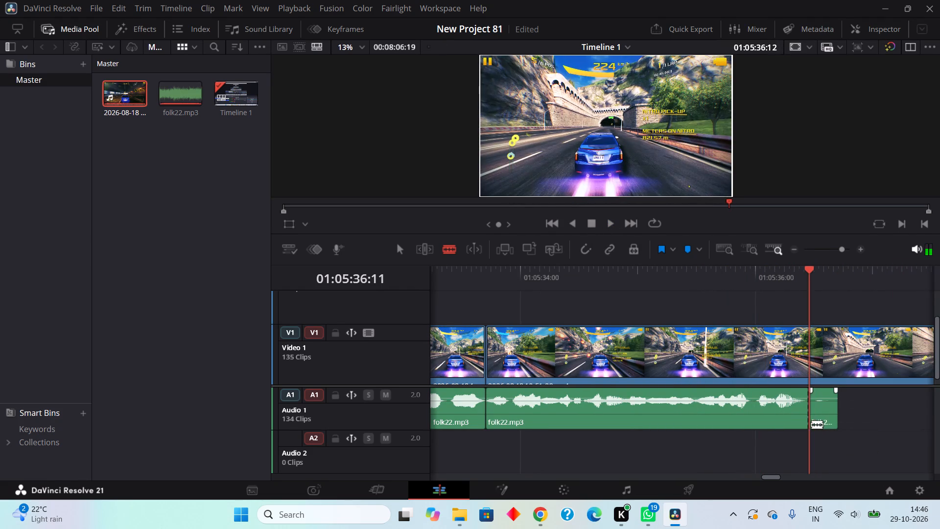
pyautogui.rightClick(811, 424)
pyautogui.rightClick(829, 406)
pyautogui.click(775, 207)
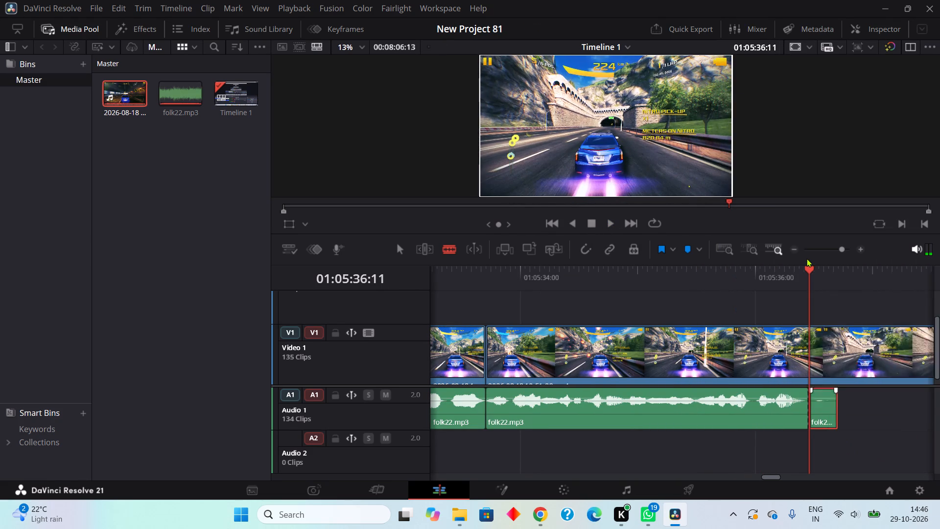
# Ripple cut the leftover gameplay video on Video 1 that extends past the audio's end at 01:05:36:11.
pyautogui.rightClick(835, 367)
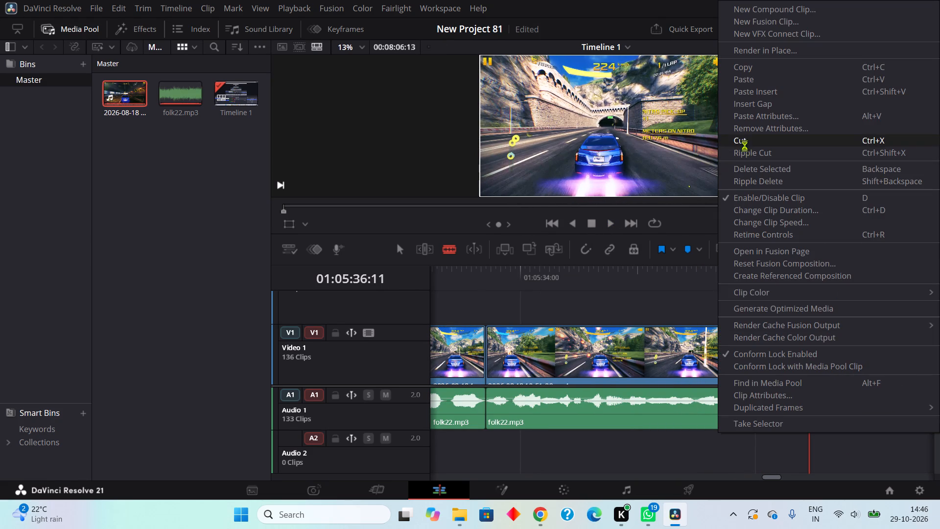
pyautogui.doubleClick(746, 150)
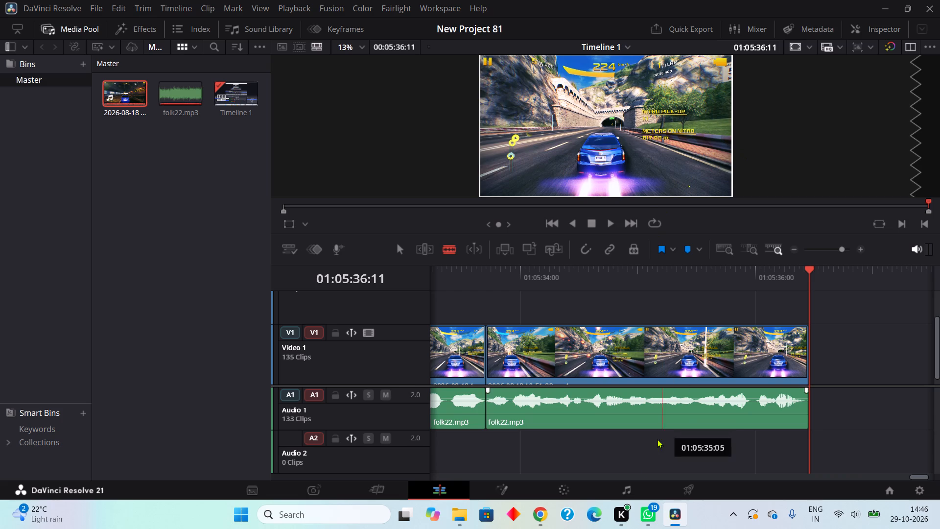
# Open the render settings for delivery and set the output file to folk 3333 on drive E:.
pyautogui.click(687, 490)
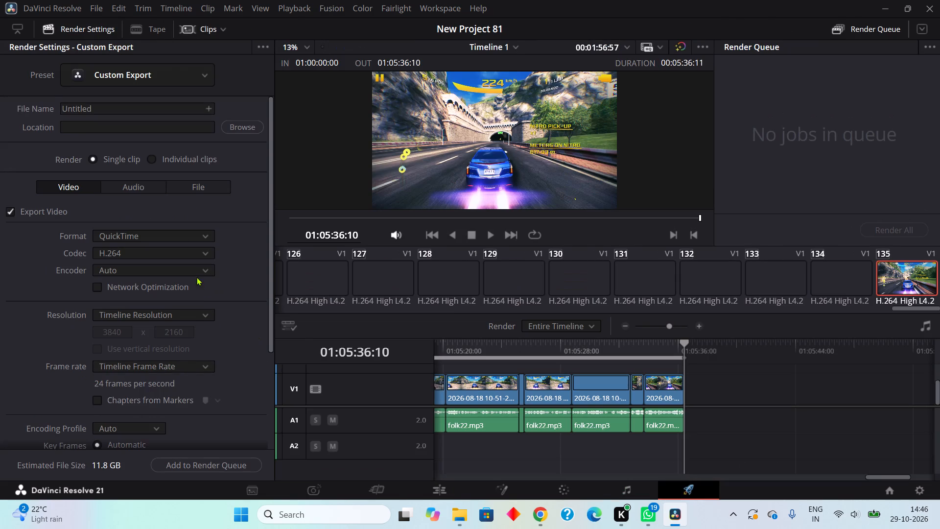
pyautogui.doubleClick(241, 120)
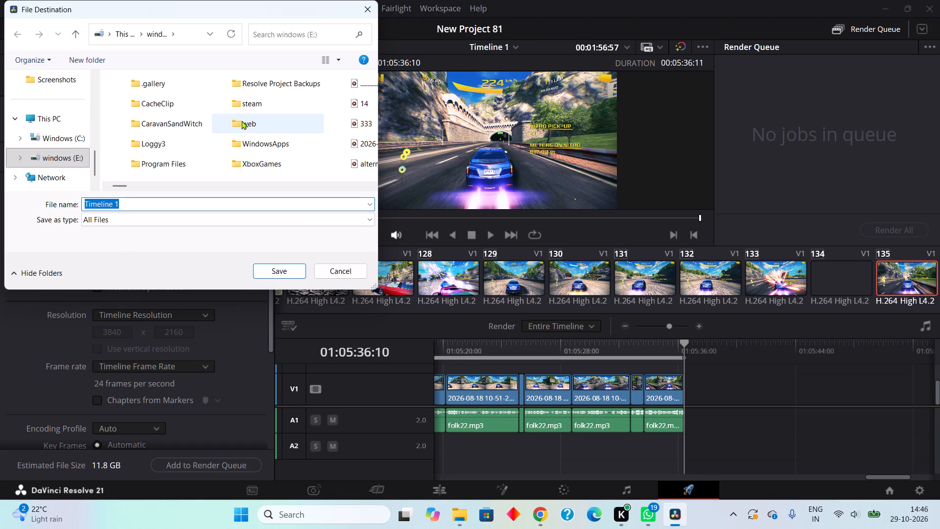
pyautogui.press('BackSpace')
pyautogui.write('folk 3333')
pyautogui.press('Return')
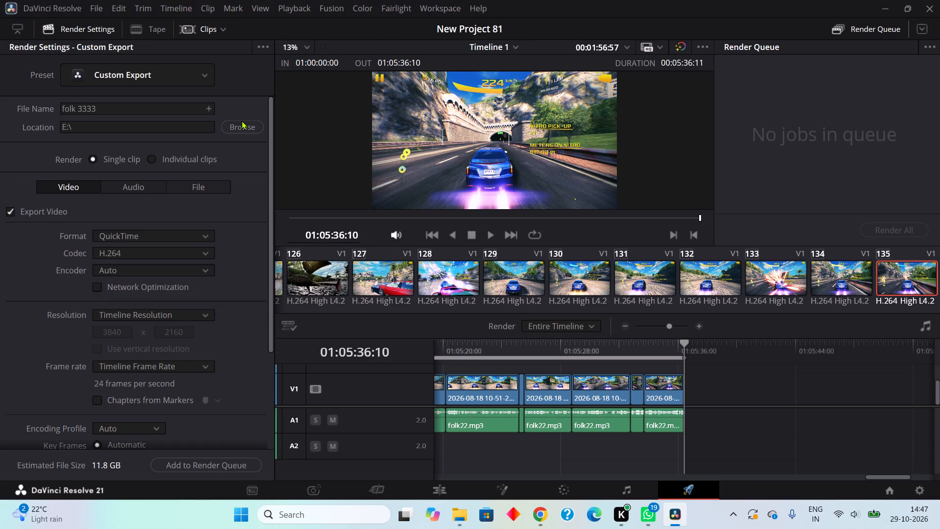
# Add the folk 3333 export to the render queue and start rendering it.
pyautogui.click(229, 459)
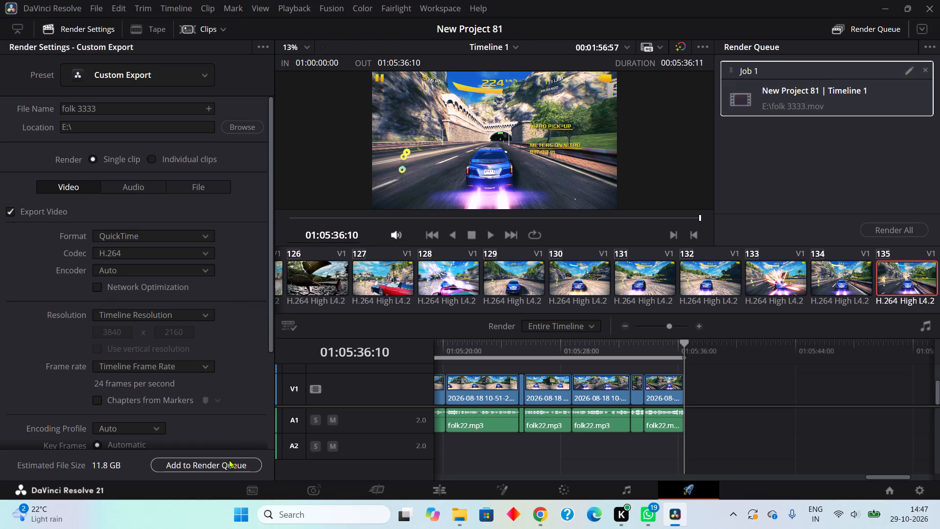
pyautogui.click(898, 232)
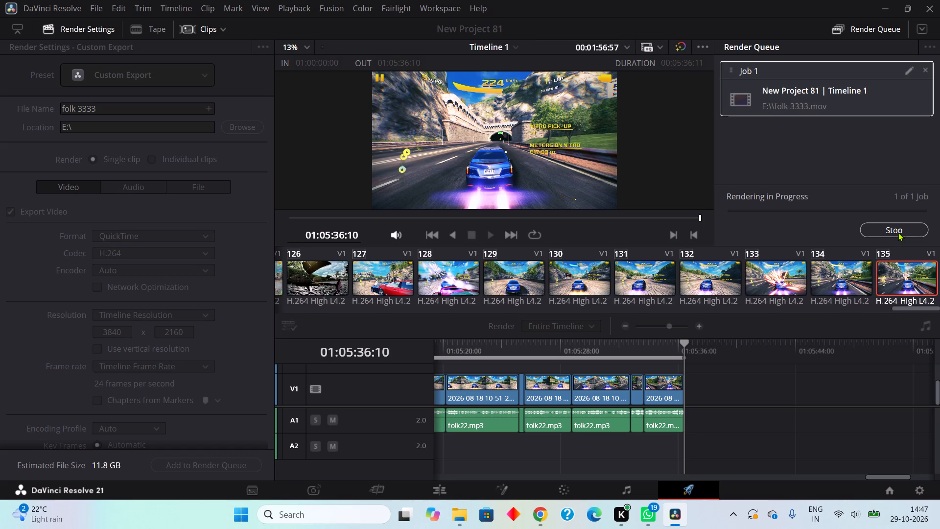